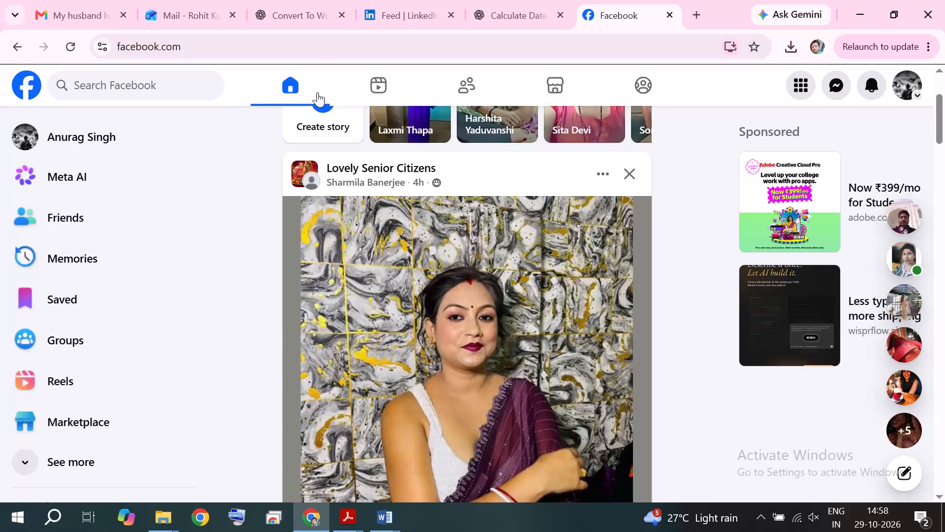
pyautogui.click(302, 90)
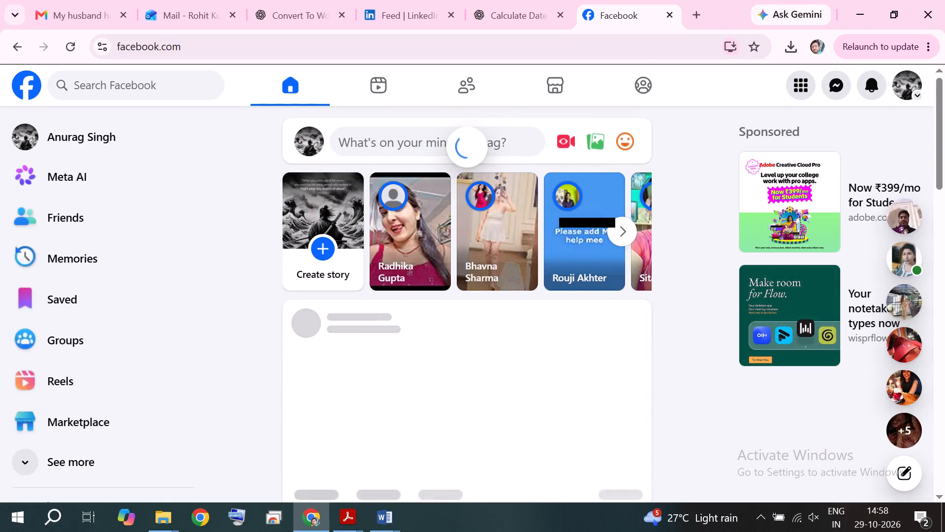
# Switch to the Word letter "XXX- Regarding Anti-termite Treatment" and review the interim claim draft back to its subject, reference list and opening paragraphs.
pyautogui.click(376, 518)
pyautogui.click(442, 461)
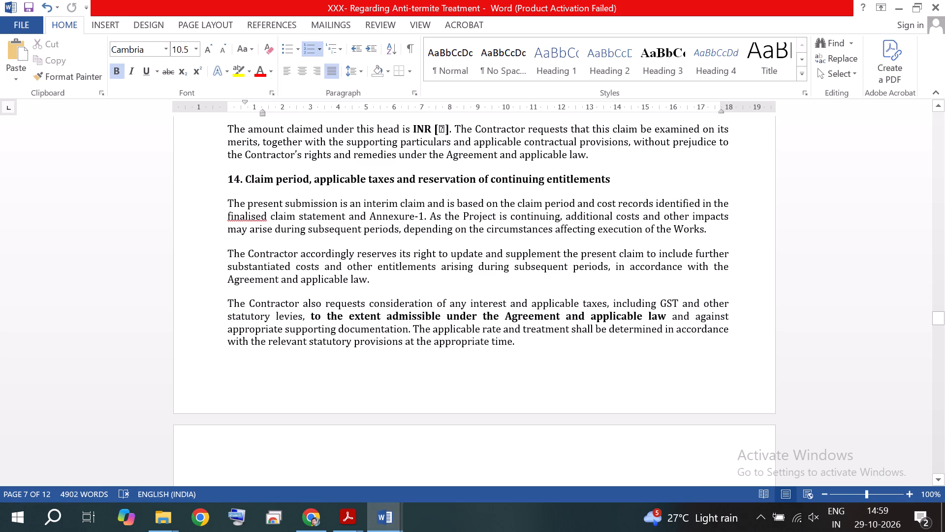
pyautogui.scroll(5, 425, 292)
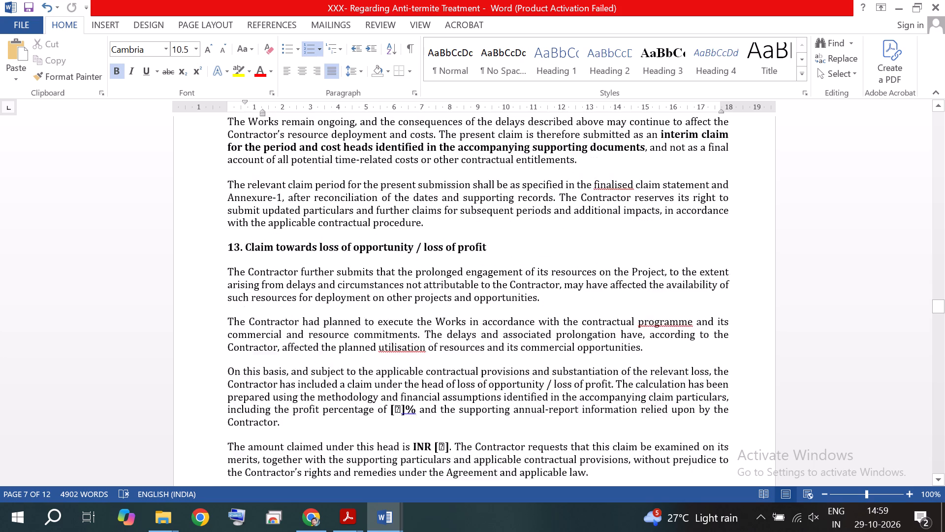
pyautogui.scroll(20, 424, 292)
pyautogui.scroll(4, 423, 292)
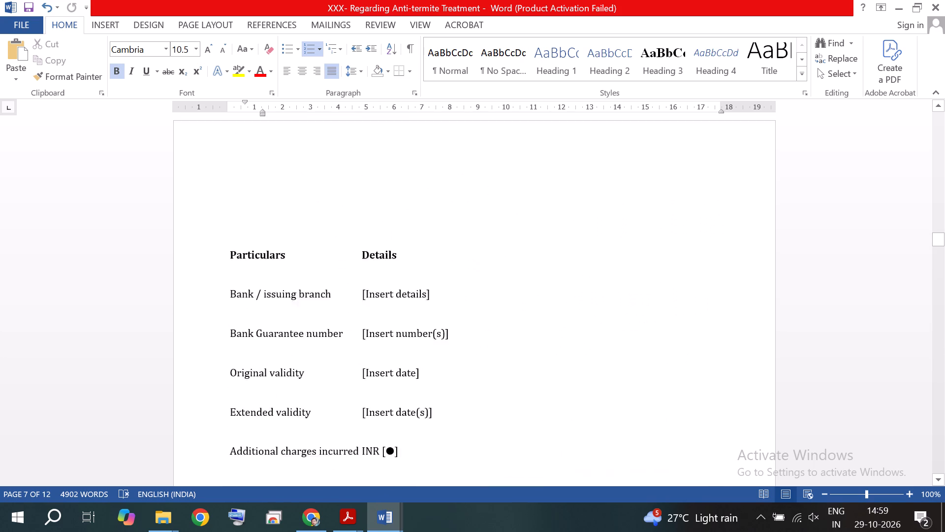
pyautogui.scroll(20, 423, 292)
pyautogui.scroll(6, 421, 292)
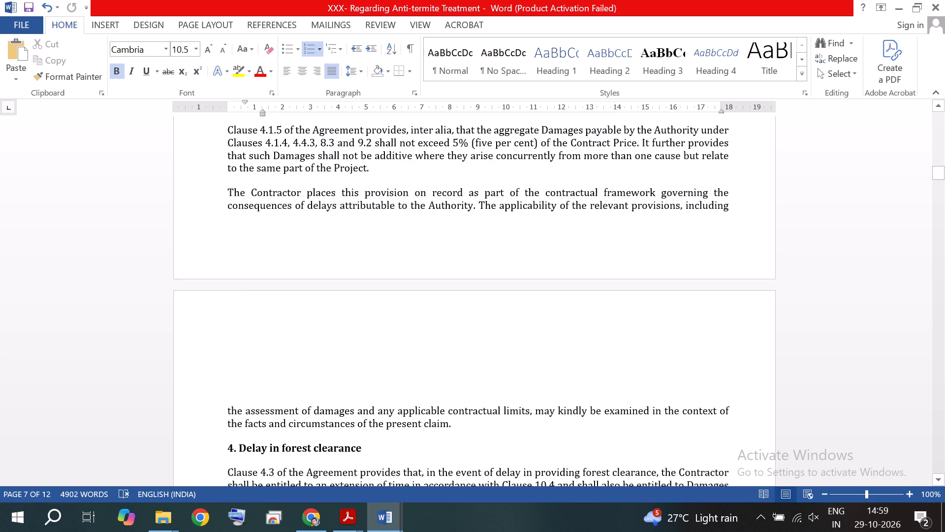
pyautogui.scroll(18, 421, 292)
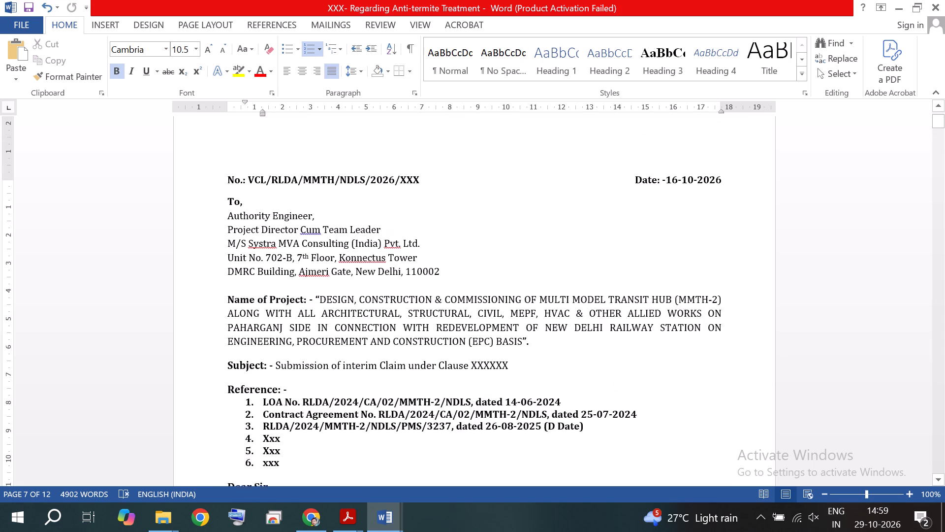
pyautogui.scroll(-4, 420, 292)
pyautogui.scroll(2, 420, 292)
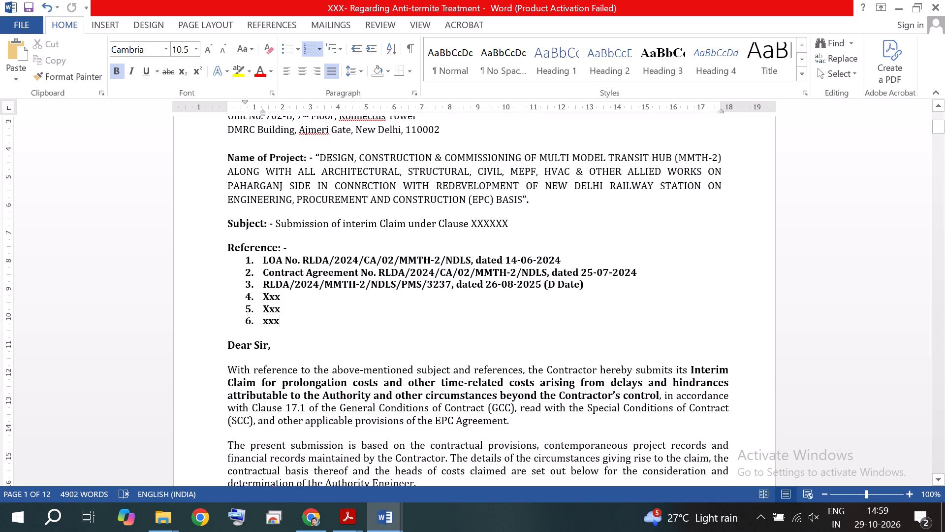
pyautogui.scroll(-1, 417, 327)
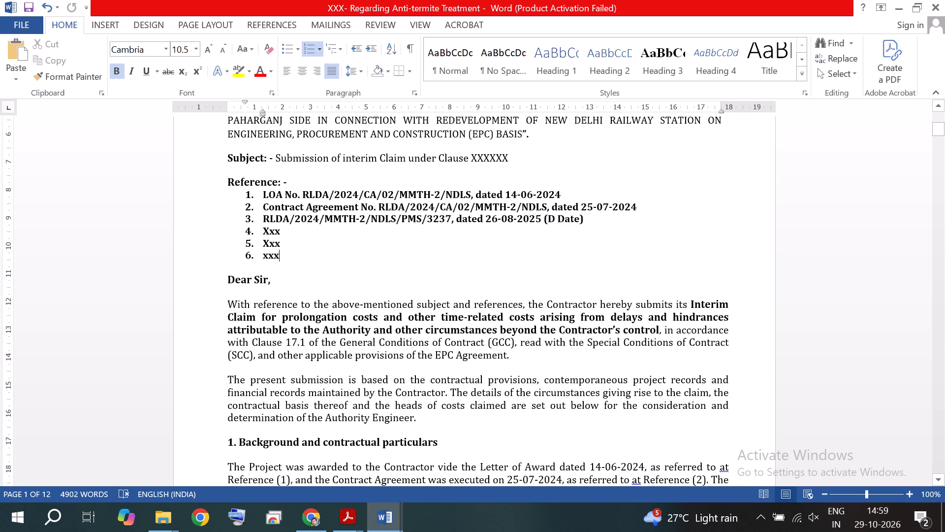
# Switch to the "1-9_converted" Word document to consult it alongside the claim letter.
pyautogui.click(393, 520)
pyautogui.click(347, 450)
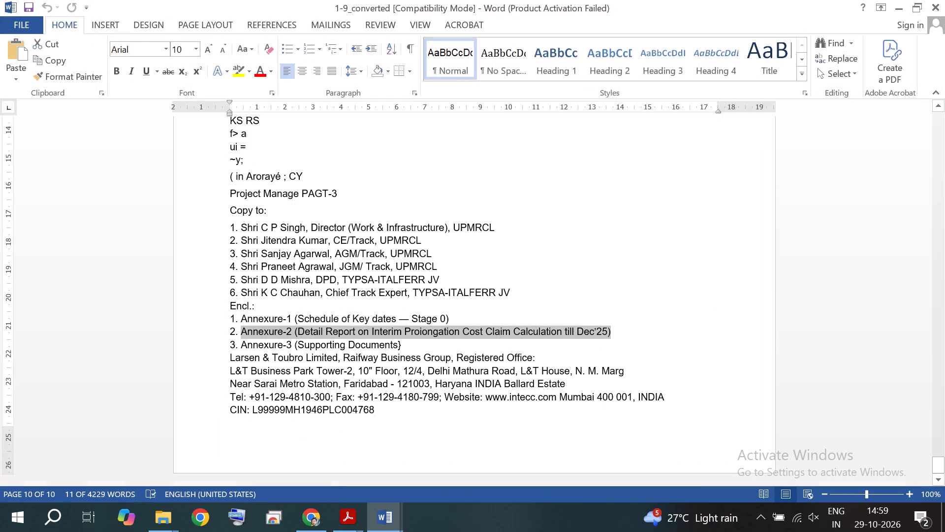
# Switch to the ChatGPT conversation in Chrome and copy the draft letter's subject text, without the "Subject:" label.
pyautogui.click(312, 524)
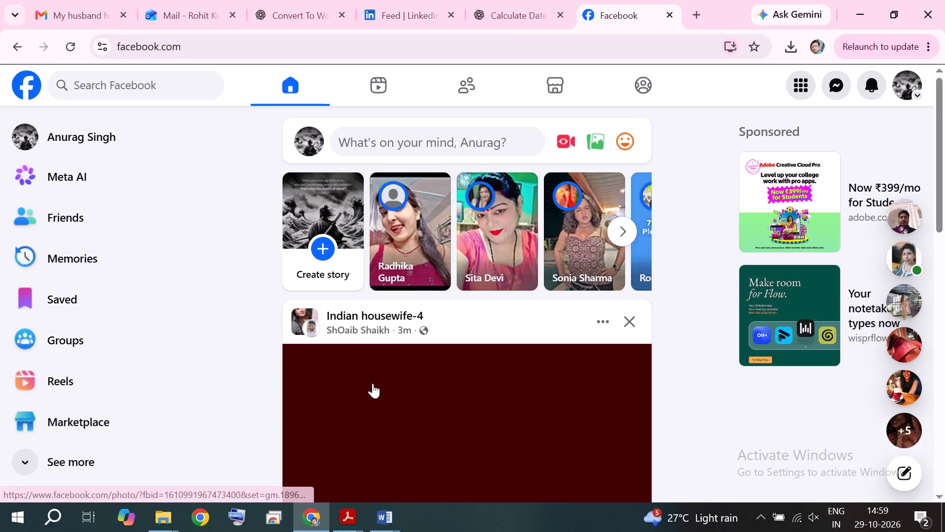
pyautogui.click(513, 0)
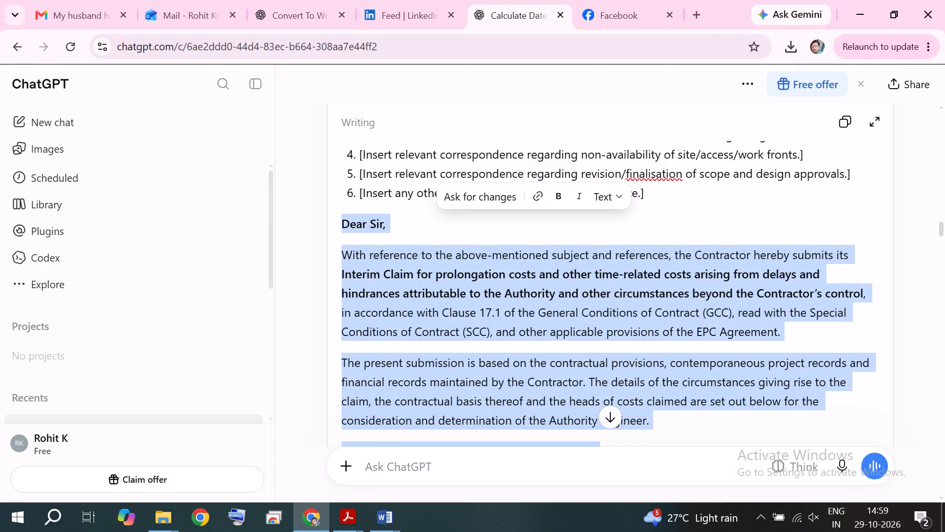
pyautogui.scroll(1, 490, 252)
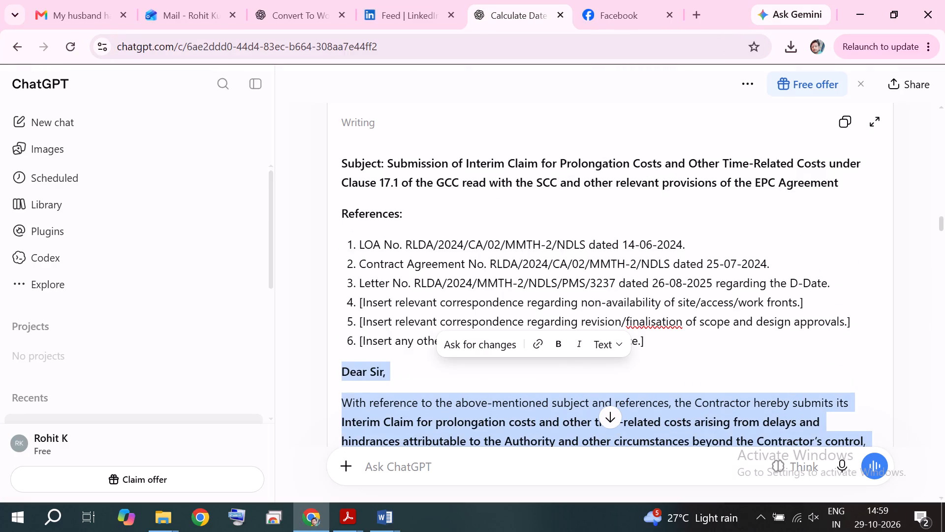
pyautogui.moveTo(389, 162); pyautogui.dragTo(446, 176)
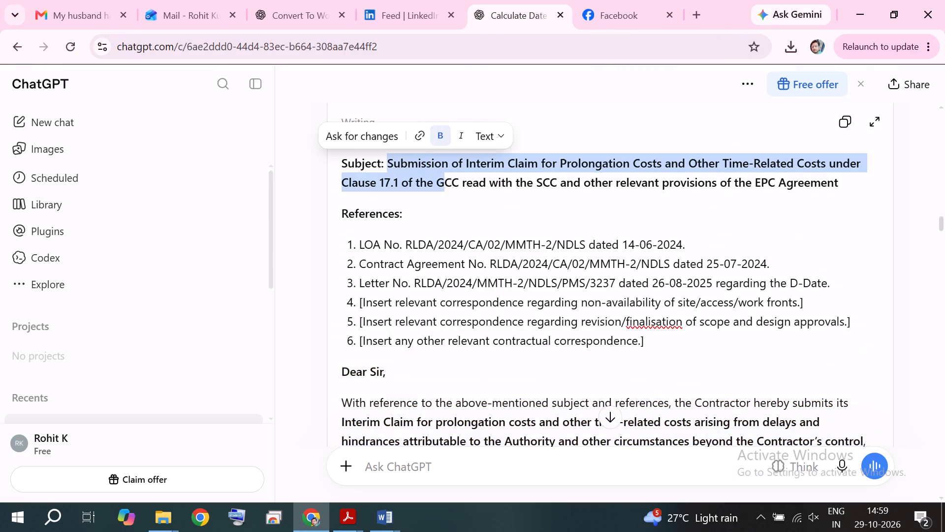
pyautogui.moveTo(446, 176); pyautogui.dragTo(592, 168)
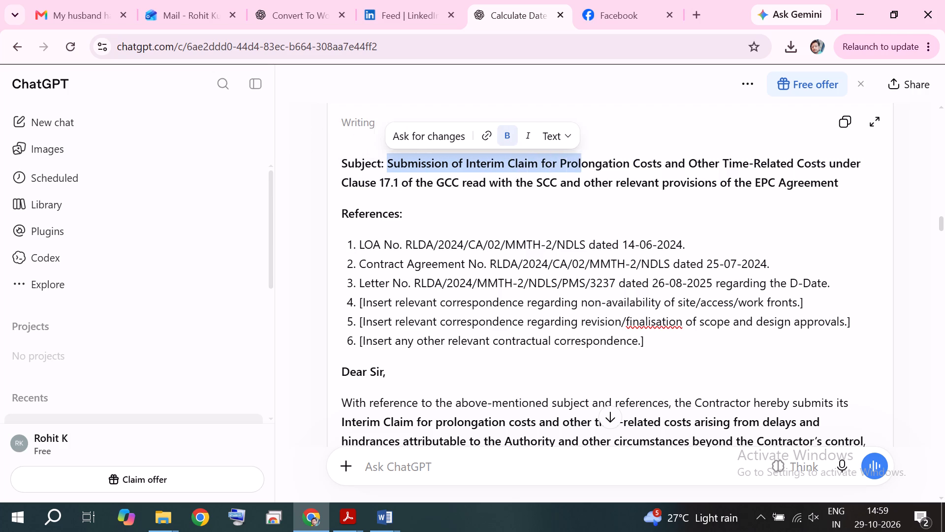
pyautogui.moveTo(592, 168); pyautogui.dragTo(840, 182)
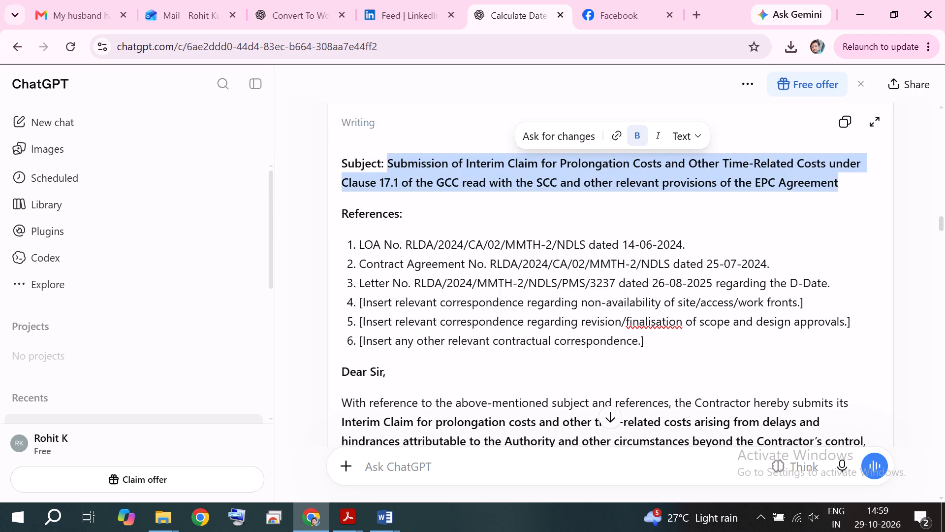
pyautogui.rightClick(792, 181)
pyautogui.click(552, 201)
# In the Word letter "XXX- Regarding Anti-termite Treatment", replace the placeholder subject text with the copied subject, pasted as text only.
pyautogui.click(380, 519)
pyautogui.click(420, 465)
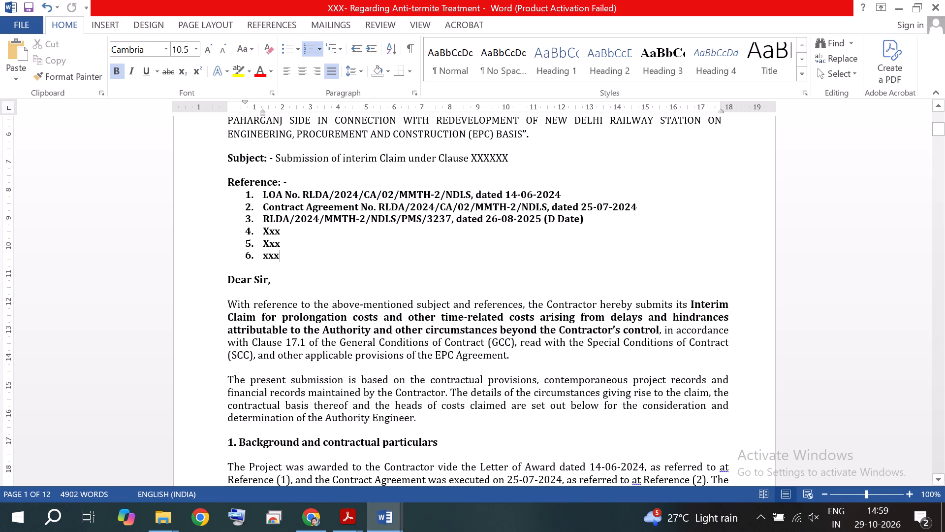
pyautogui.moveTo(277, 159); pyautogui.dragTo(522, 157)
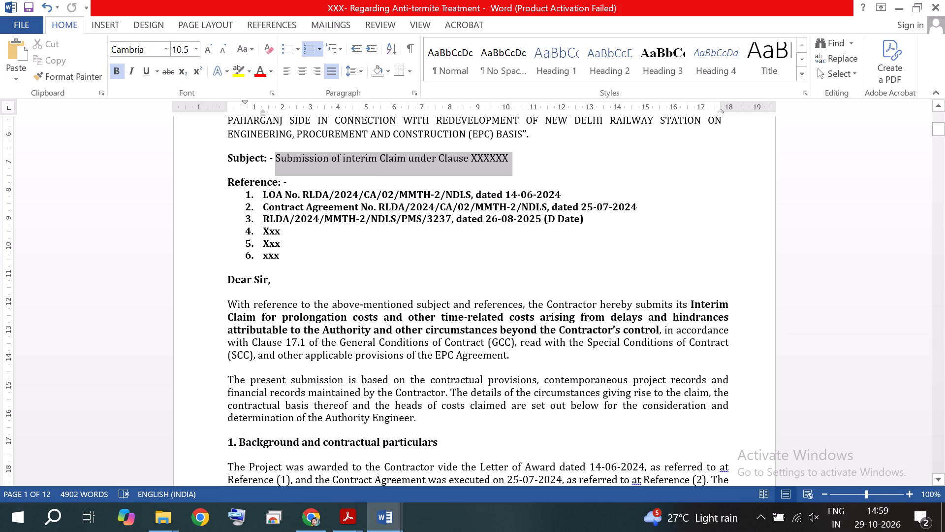
pyautogui.moveTo(522, 157); pyautogui.dragTo(509, 157)
pyautogui.rightClick(503, 157)
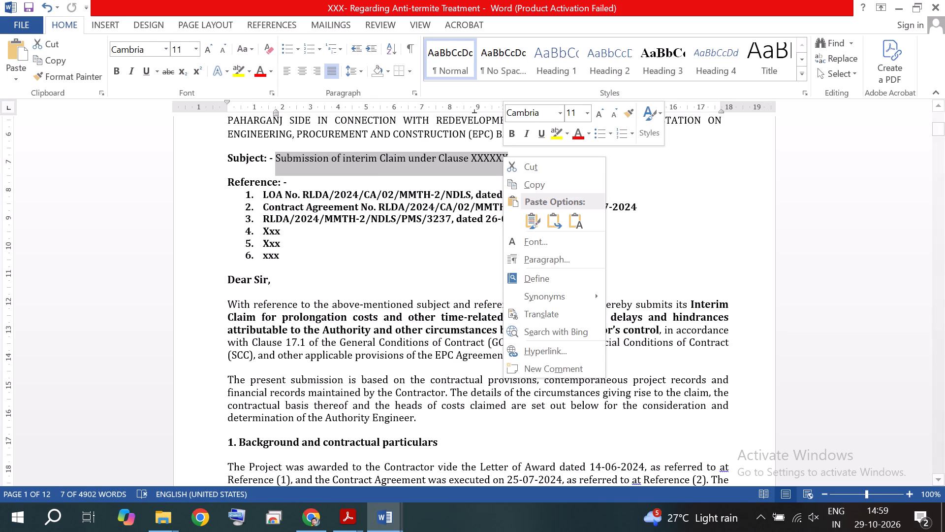
pyautogui.click(578, 221)
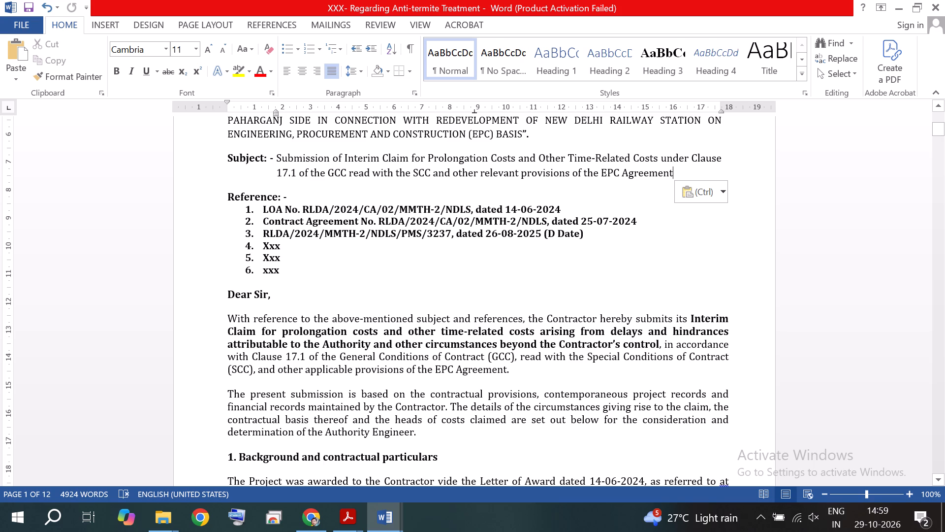
# Delete "Other Time-Related Costs" from the subject line.
pyautogui.moveTo(540, 158); pyautogui.dragTo(653, 156)
pyautogui.press('BackSpace')
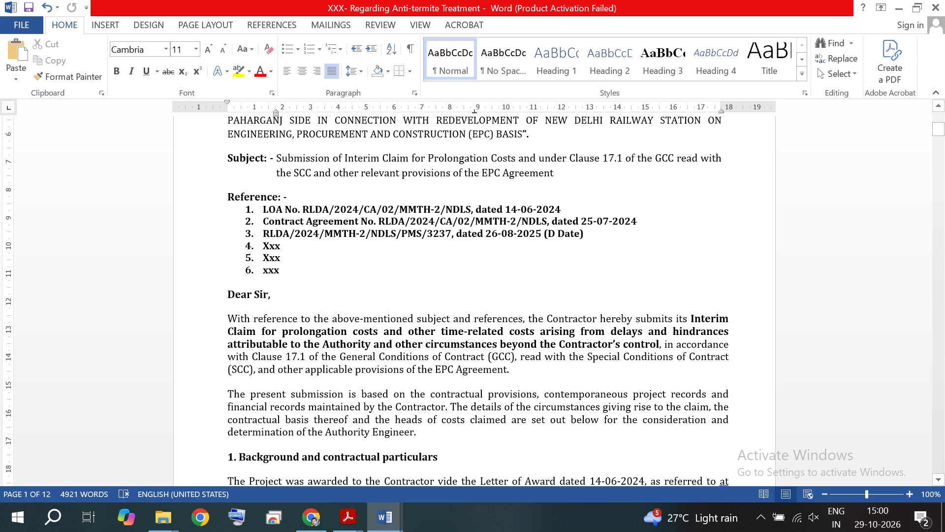
# Review the letter's sections on delays, damages, forest clearance and Right of Way for the clauses they cite.
pyautogui.scroll(-5, 497, 314)
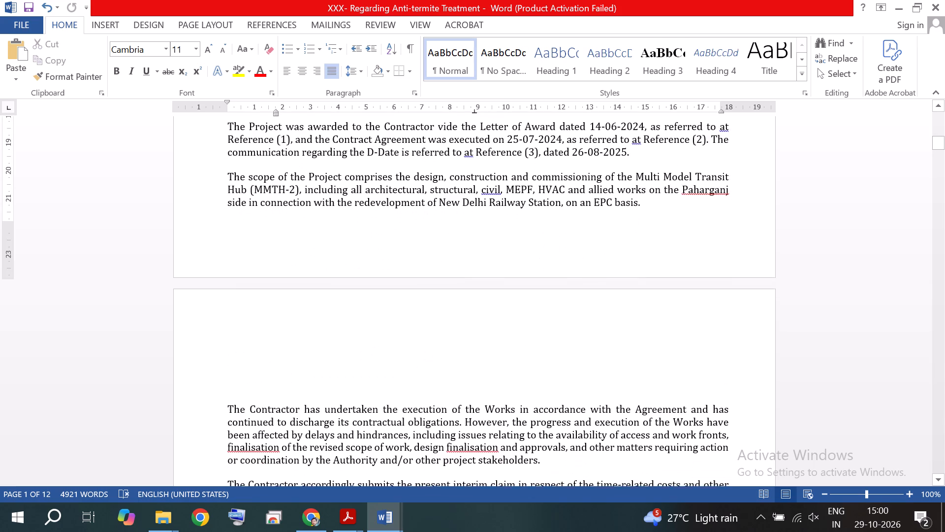
pyautogui.scroll(-7, 497, 314)
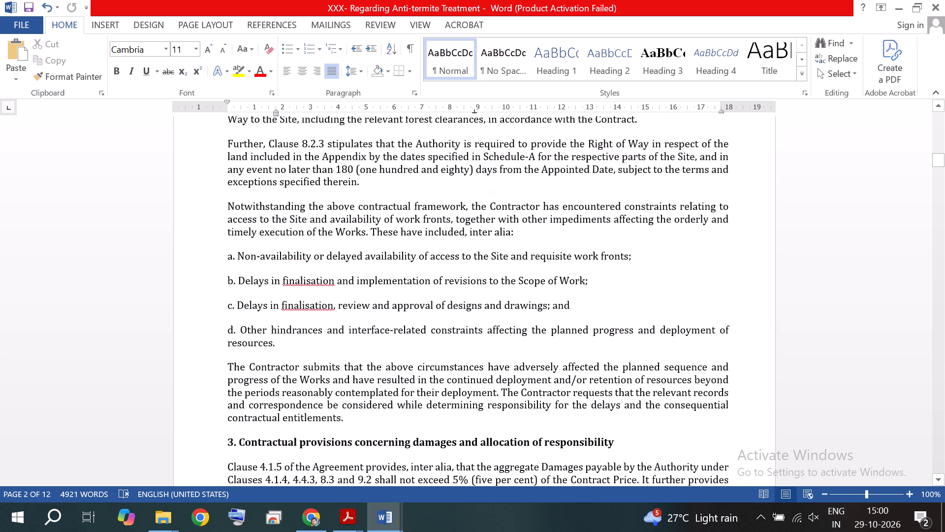
pyautogui.scroll(-1, 497, 316)
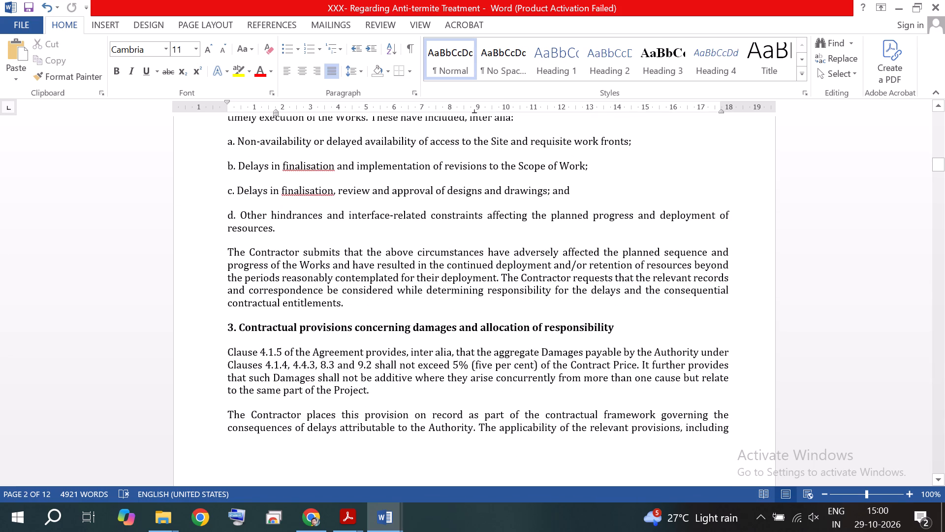
pyautogui.scroll(-4, 493, 308)
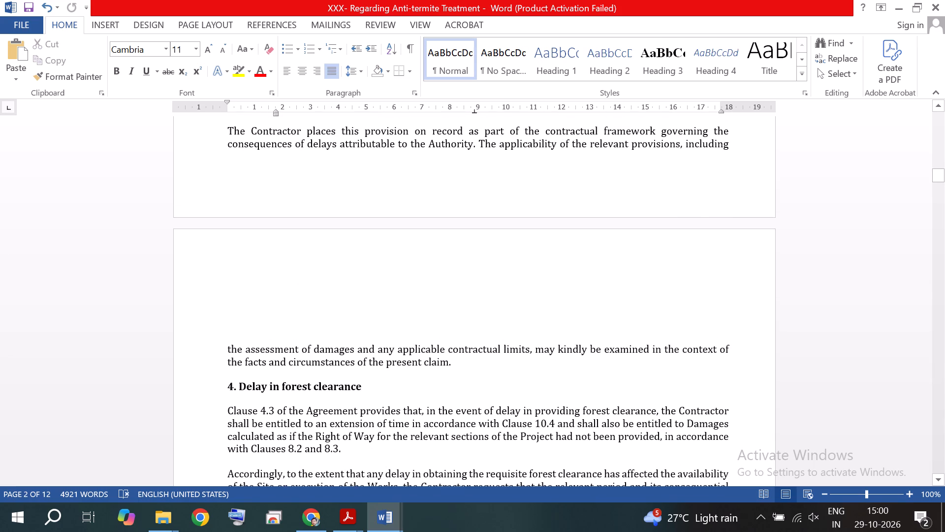
pyautogui.scroll(-1, 488, 308)
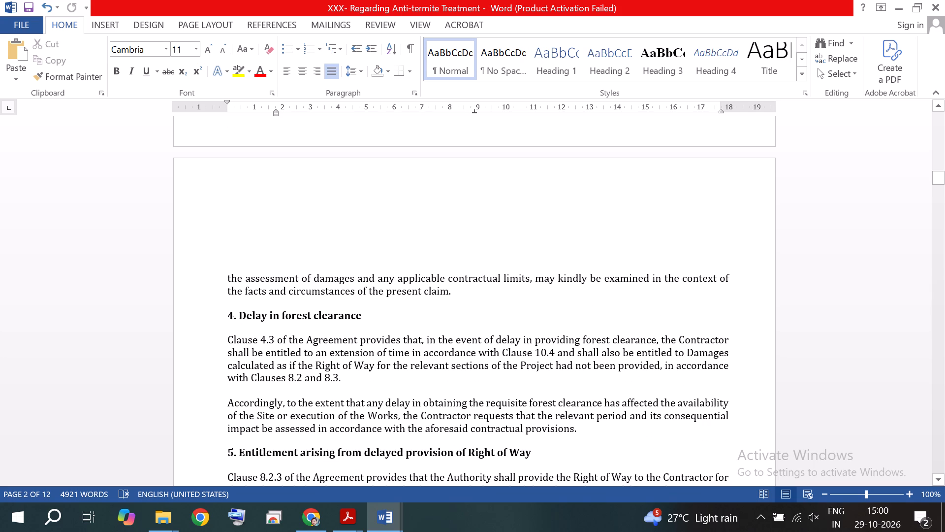
pyautogui.scroll(-1, 457, 333)
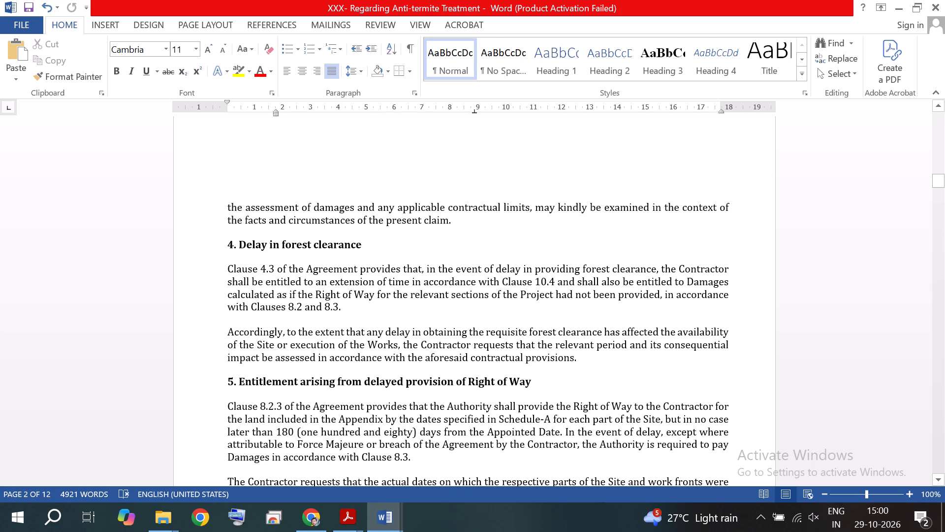
pyautogui.scroll(-1, 457, 333)
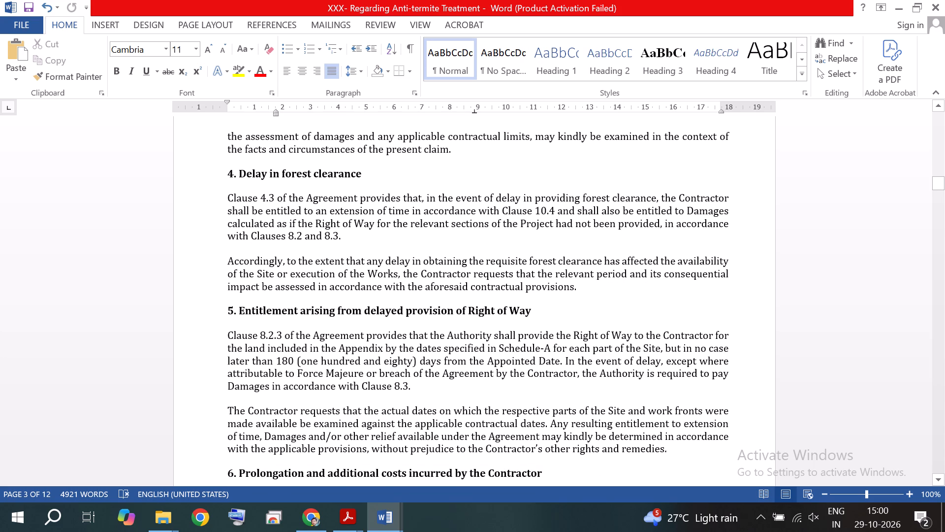
pyautogui.scroll(4, 495, 324)
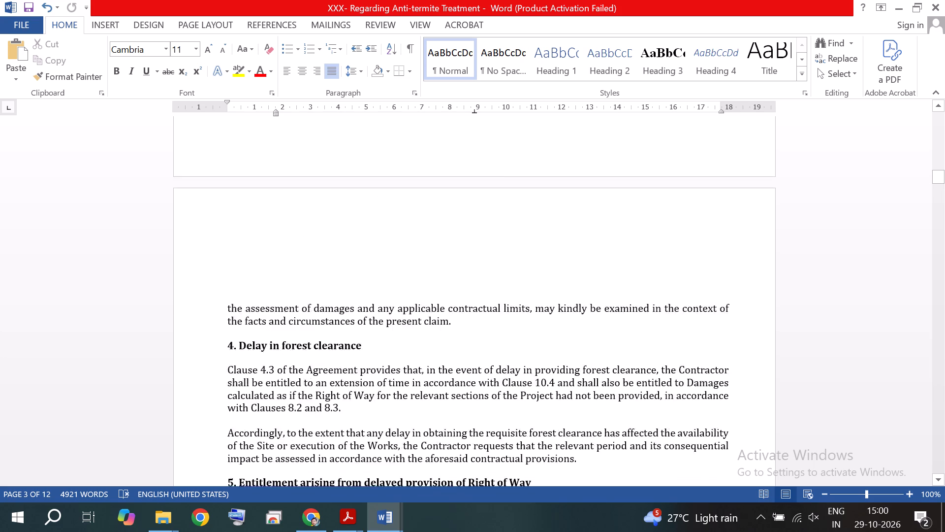
pyautogui.scroll(16, 495, 324)
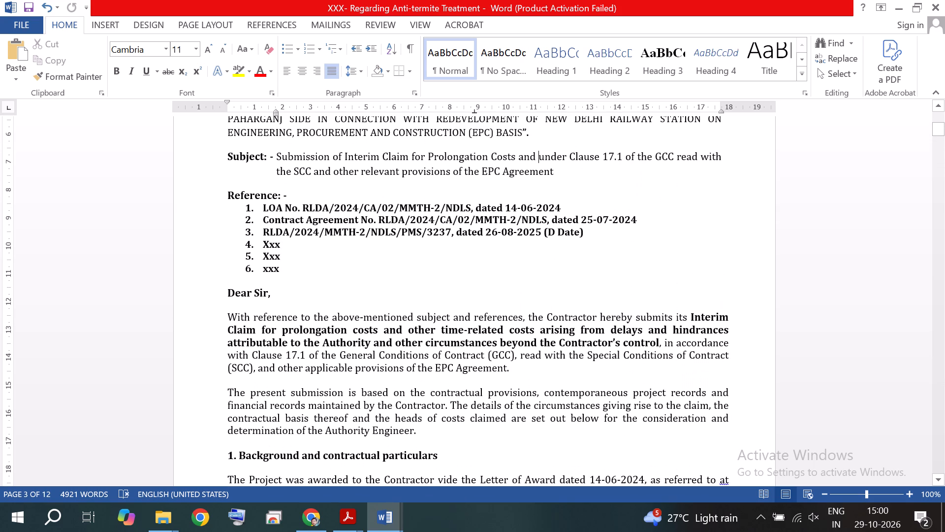
# Change the clause number in the subject line to 8.3.
pyautogui.click(621, 159)
pyautogui.press('BackSpace')
pyautogui.press('BackSpace')
pyautogui.press('BackSpace')
pyautogui.press('BackSpace')
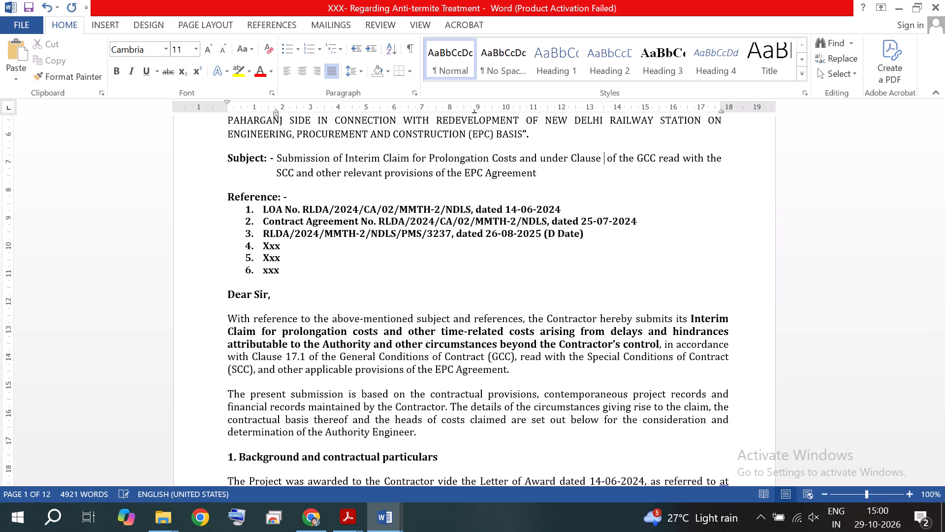
pyautogui.write('8.')
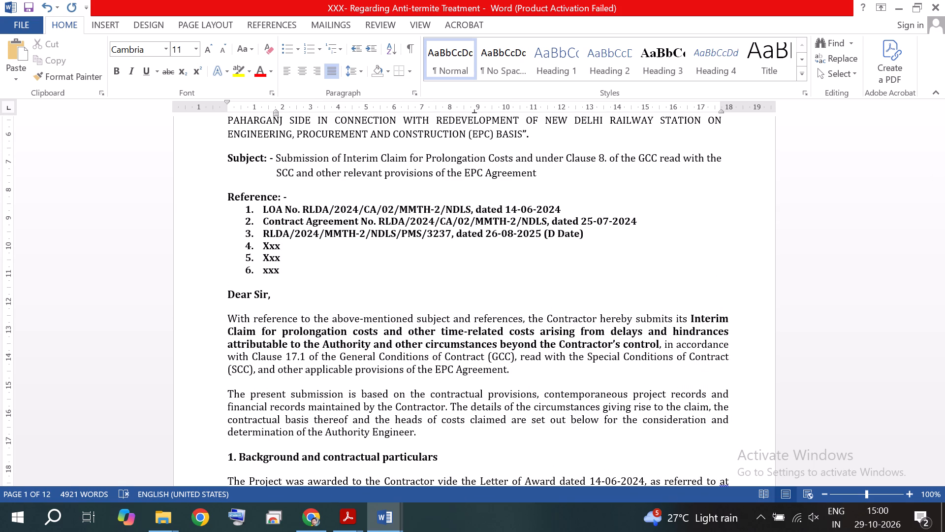
pyautogui.write('3')
pyautogui.press('space')
pyautogui.press('Delete')
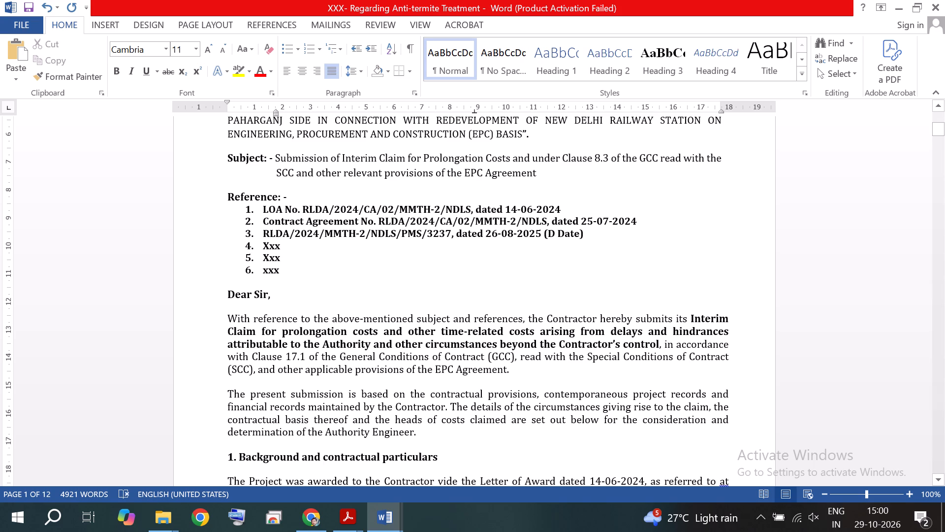
# Replace "GCC read with the SCC and" in the subject line with "and".
pyautogui.moveTo(639, 158); pyautogui.dragTo(469, 168)
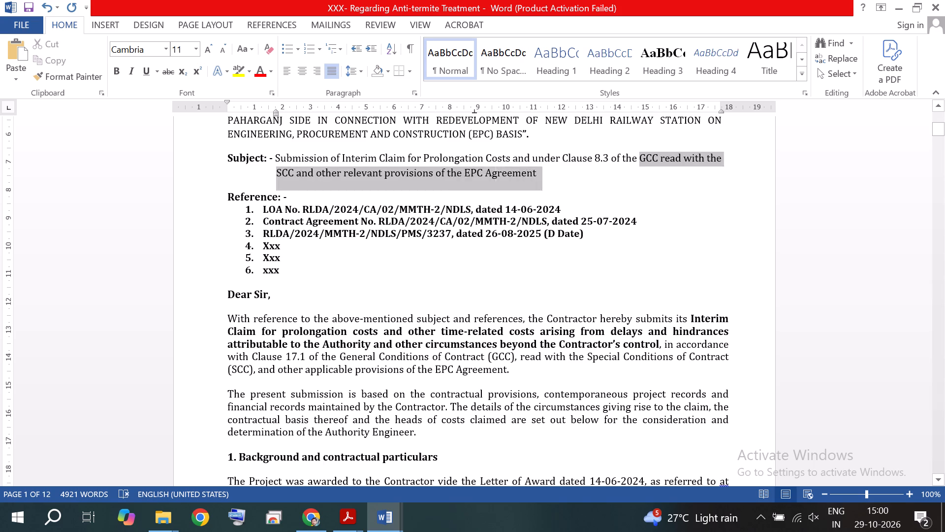
pyautogui.moveTo(469, 168); pyautogui.dragTo(312, 176)
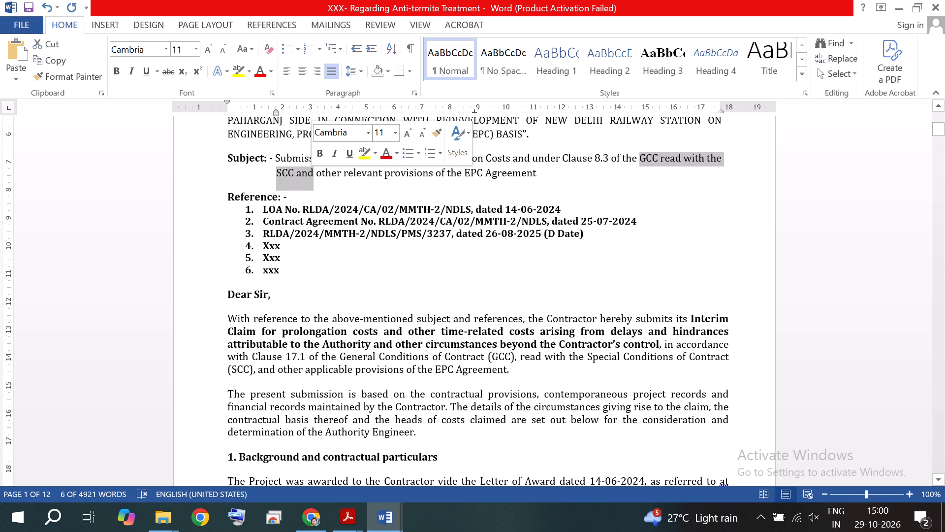
pyautogui.press('BackSpace')
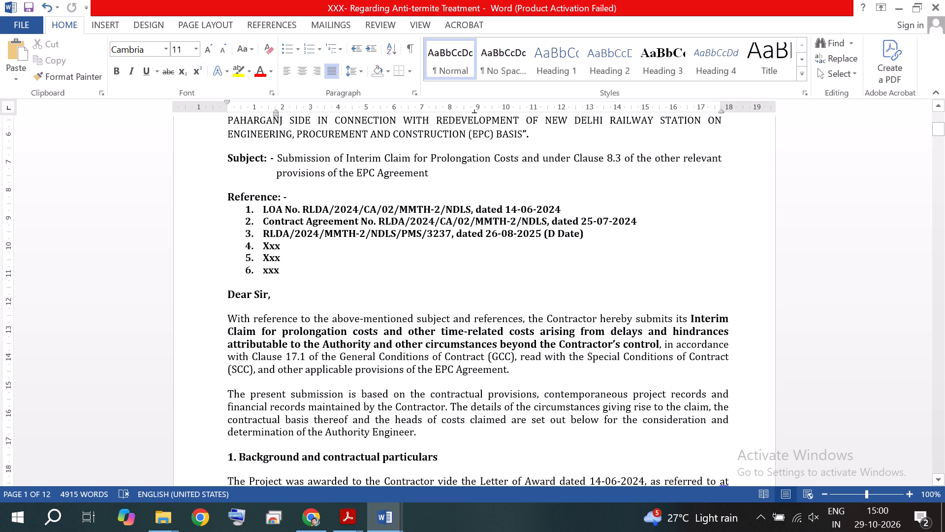
pyautogui.write('and')
pyautogui.press('space')
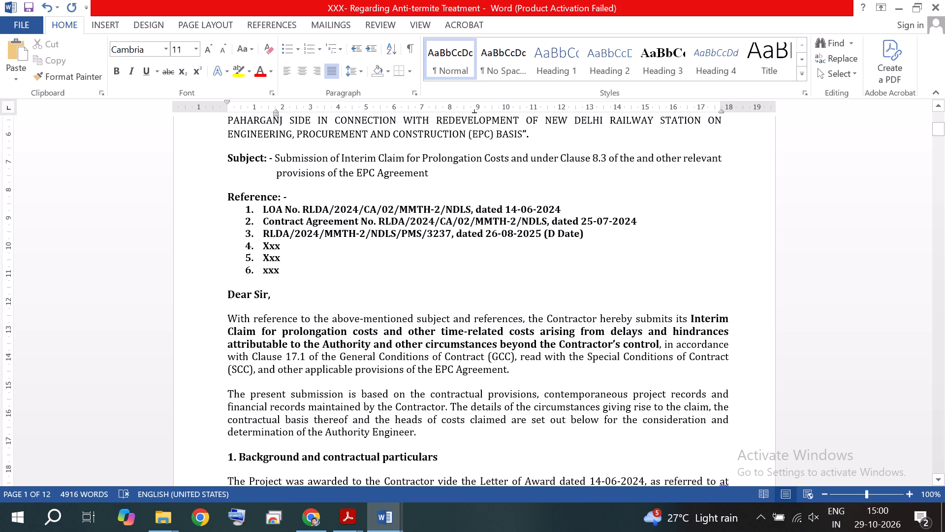
# Change the clause number in the opening paragraph under "Dear Sir" to 8.3.
pyautogui.scroll(-2, 344, 271)
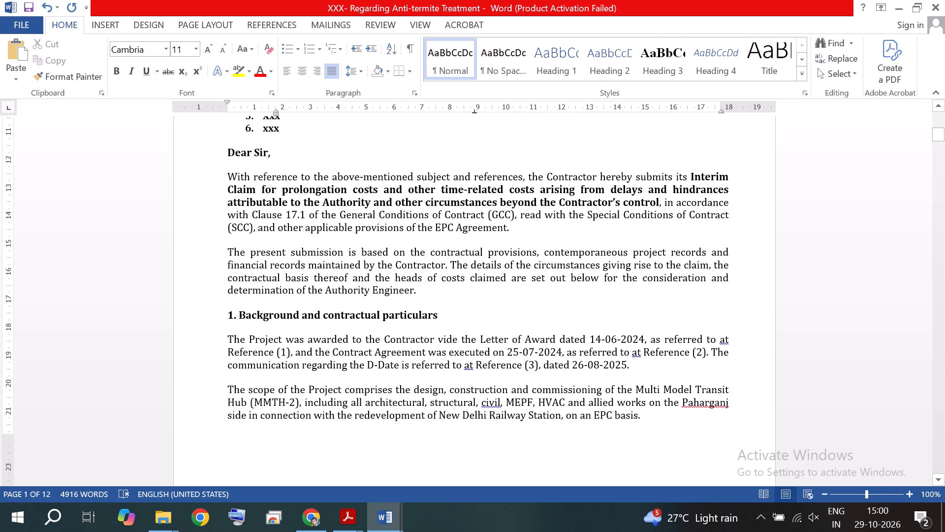
pyautogui.moveTo(285, 216); pyautogui.dragTo(305, 218)
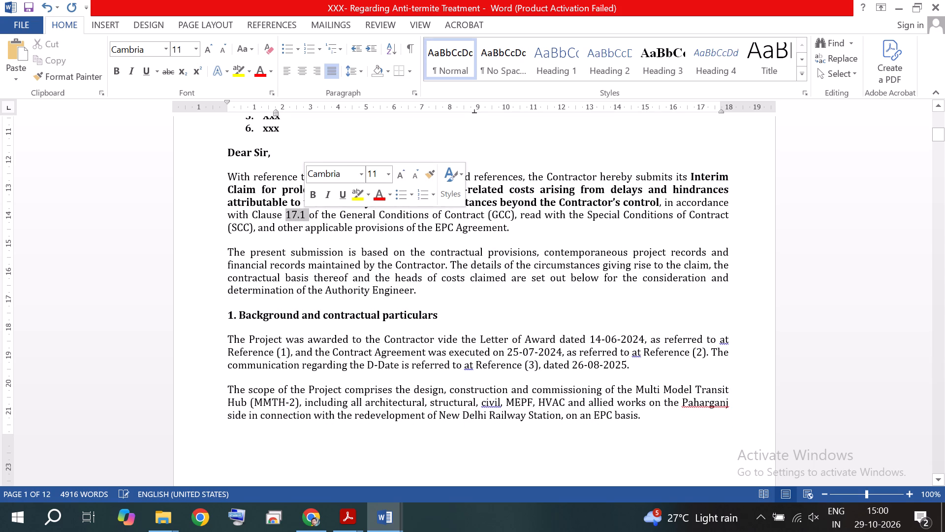
pyautogui.write('8.3')
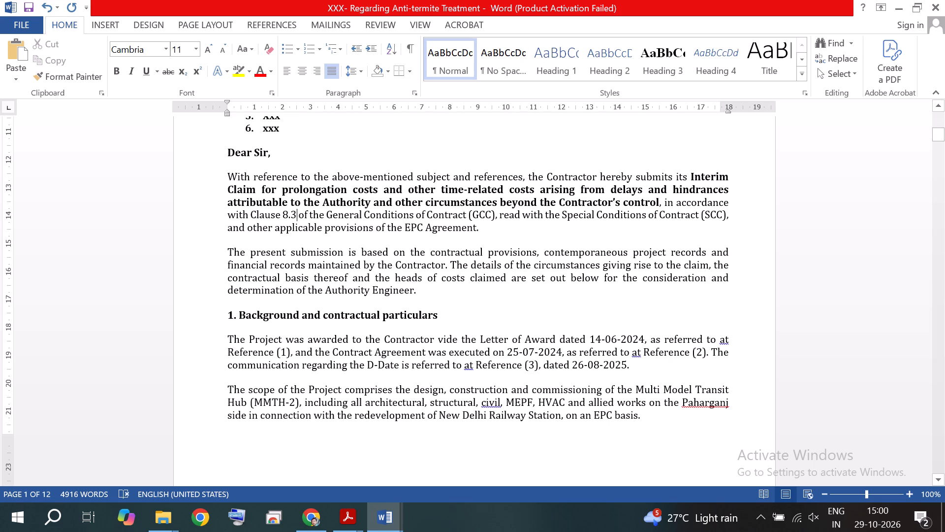
# Delete "and other time-related costs" from the bold claim description in the opening paragraph.
pyautogui.moveTo(384, 192); pyautogui.dragTo(396, 192)
pyautogui.moveTo(396, 192); pyautogui.dragTo(514, 192)
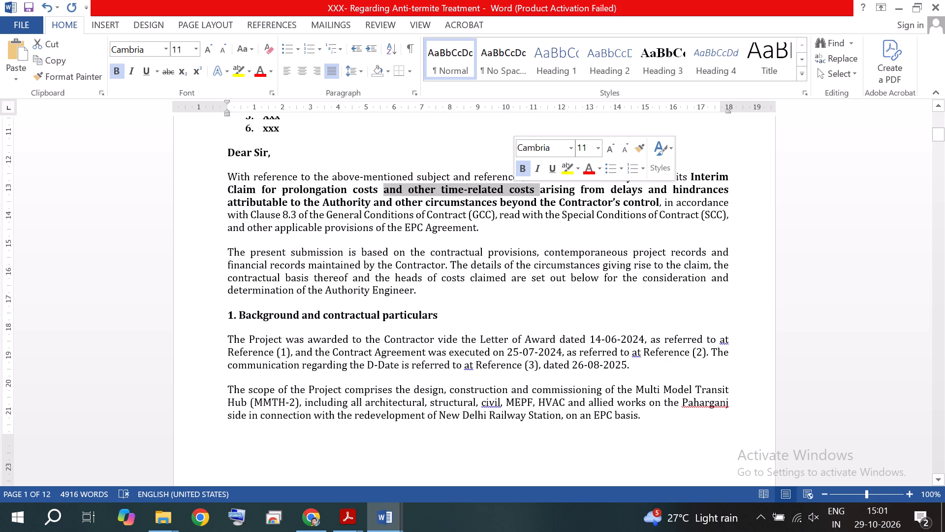
pyautogui.press('BackSpace')
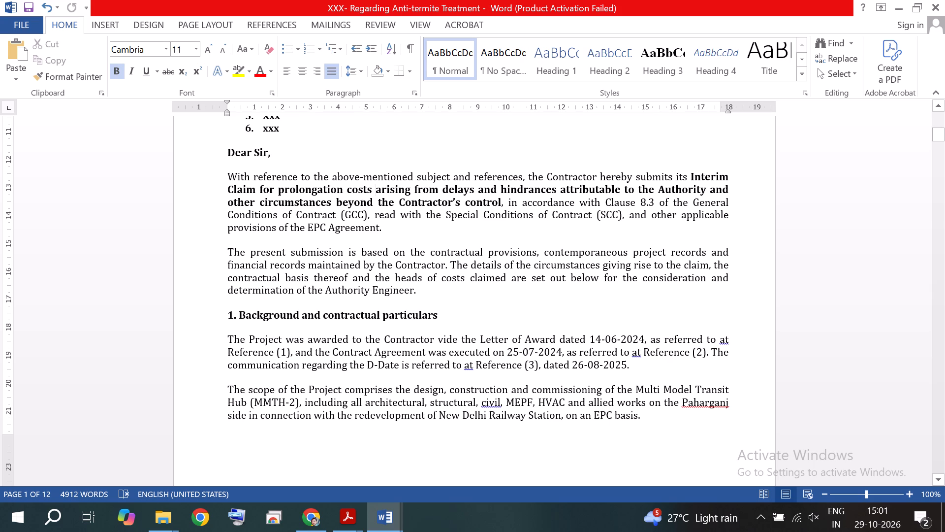
# Delete the opening paragraph's wording between "Clause 8.3 of" and "EPC Agreement", including the GCC and SCC references.
pyautogui.moveTo(673, 203); pyautogui.dragTo(308, 230)
pyautogui.press('BackSpace')
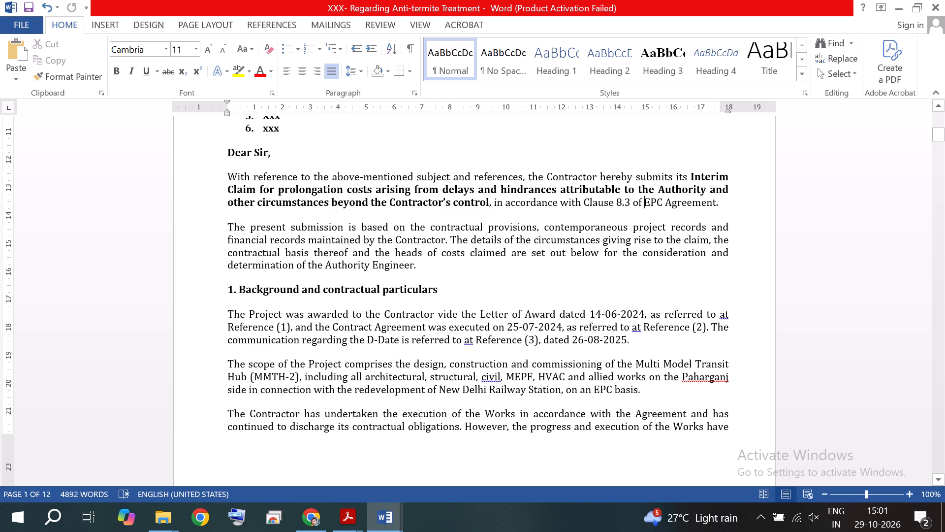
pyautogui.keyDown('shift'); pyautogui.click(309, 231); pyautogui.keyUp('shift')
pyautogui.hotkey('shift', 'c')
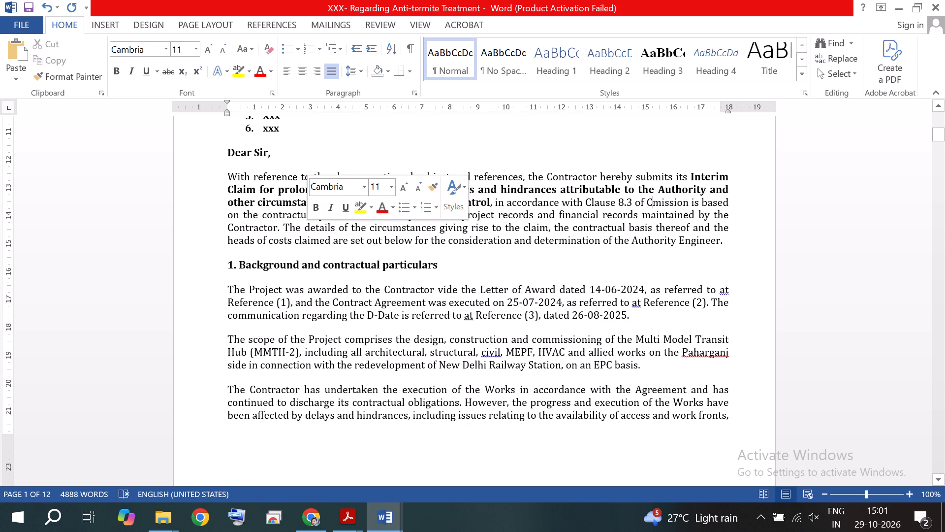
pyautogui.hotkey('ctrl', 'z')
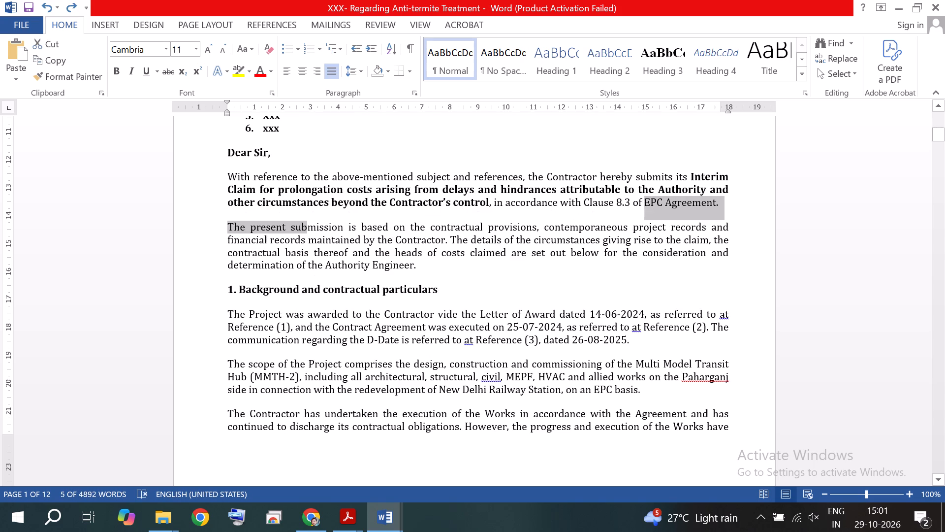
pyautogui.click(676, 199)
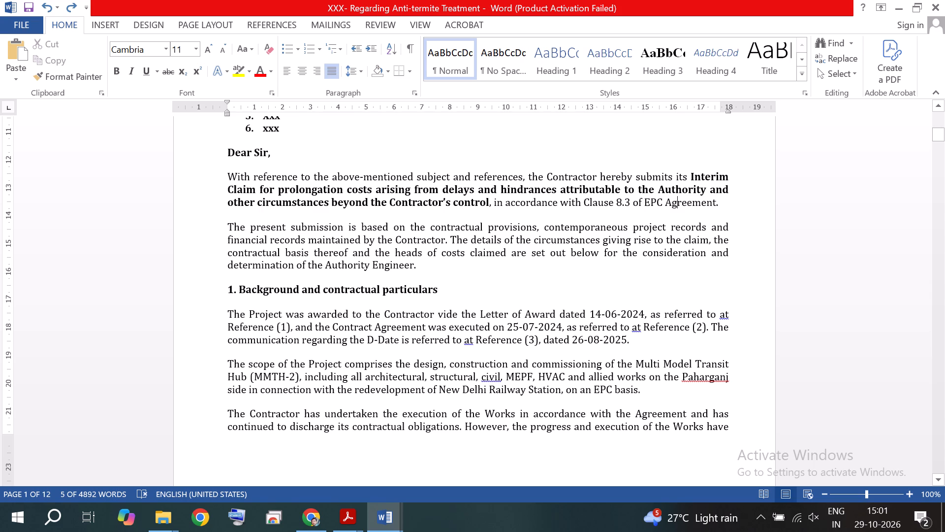
# Replace "EPC" with "the Contract" before "Agreement" at the end of the opening paragraph.
pyautogui.click(645, 202)
pyautogui.write('the')
pyautogui.press('space')
pyautogui.write('Contract')
pyautogui.press('space')
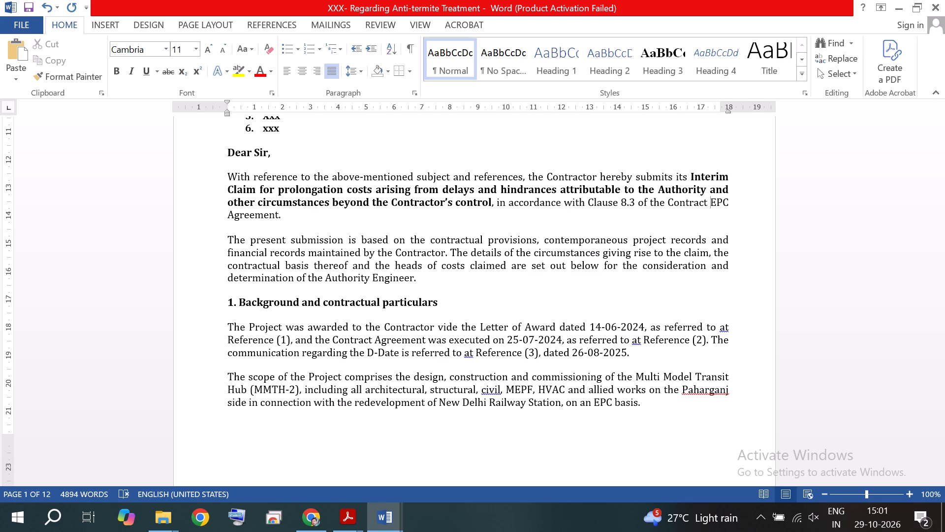
pyautogui.press('Delete')
pyautogui.press('Delete')
pyautogui.press('Delete')
pyautogui.press('Delete')
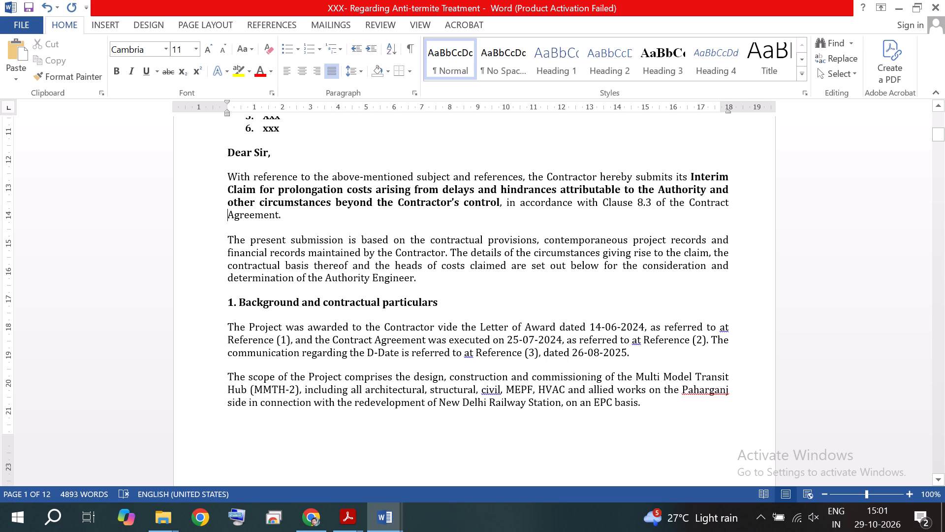
# Shorten "Reference" to "Ref." before (1) in the first paragraph of section 1, Background and contractual particulars.
pyautogui.scroll(-1, 460, 271)
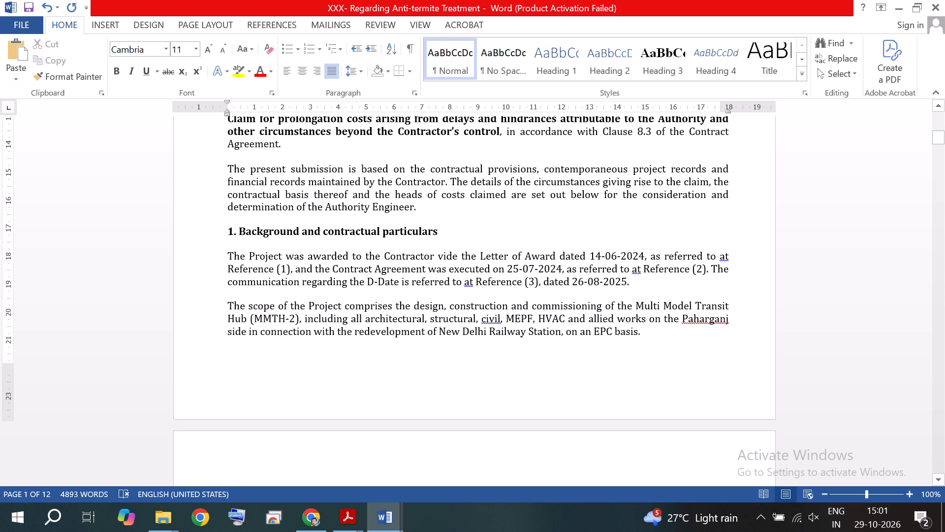
pyautogui.click(629, 269)
pyautogui.click(274, 271)
pyautogui.press('BackSpace')
pyautogui.press('BackSpace')
pyautogui.press('BackSpace')
pyautogui.press('BackSpace')
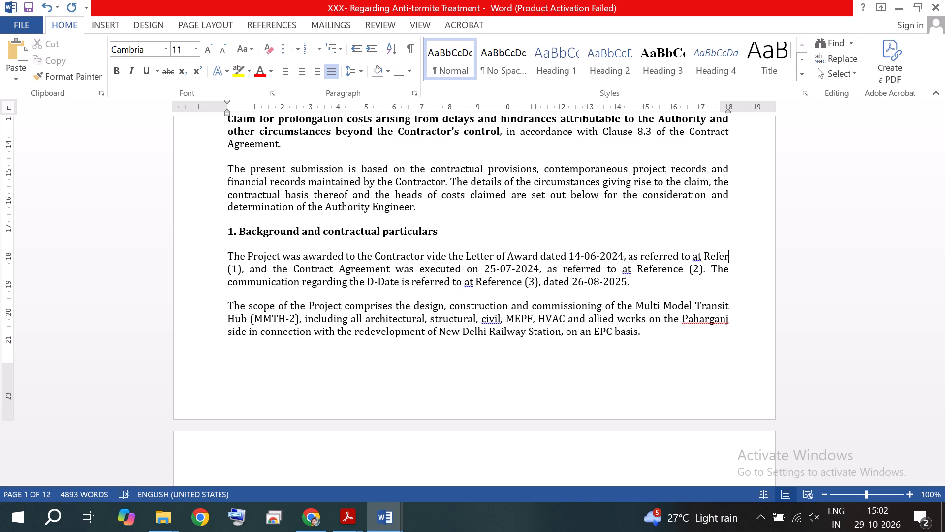
pyautogui.press('BackSpace')
pyautogui.press('BackSpace')
pyautogui.press('.')
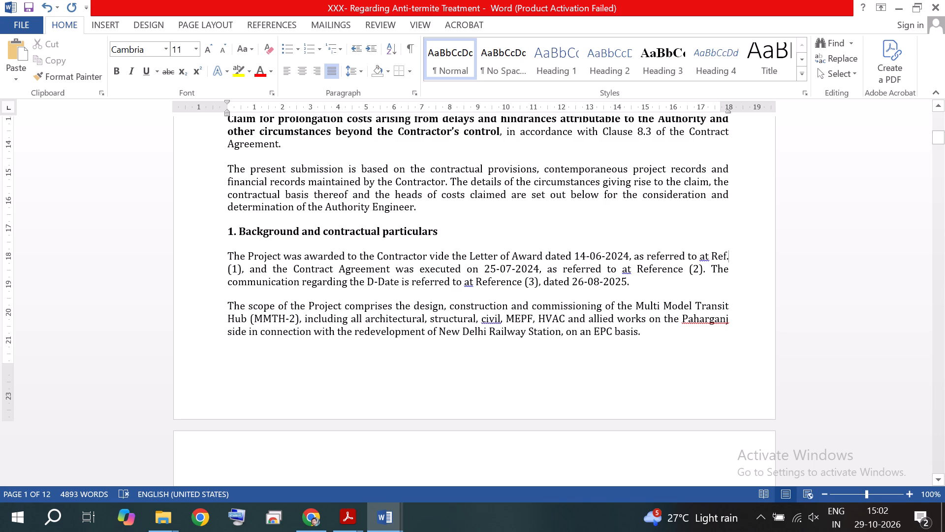
# Shorten "Reference" to "Ref." before (2) in the Contract Agreement sentence of the same paragraph.
pyautogui.click(682, 271)
pyautogui.press('BackSpace')
pyautogui.press('BackSpace')
pyautogui.press('BackSpace')
pyautogui.press('BackSpace')
pyautogui.press('BackSpace')
pyautogui.press('BackSpace')
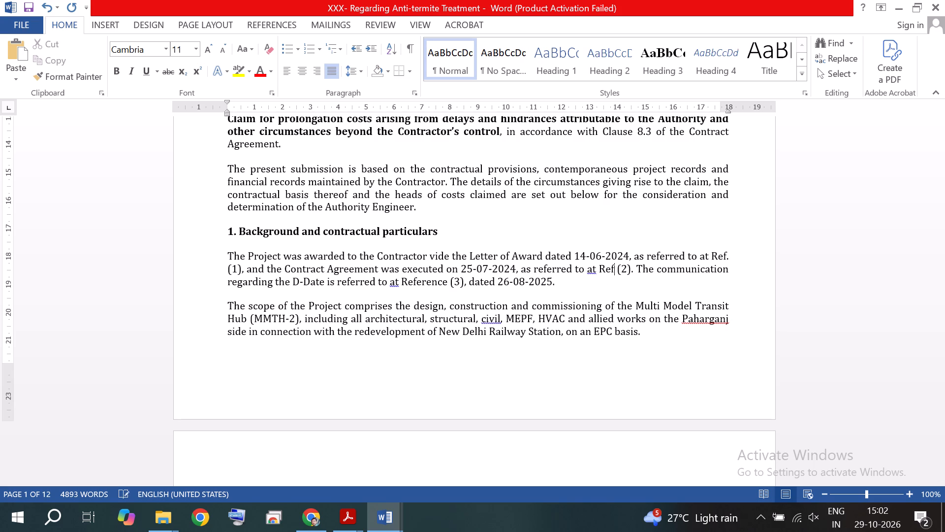
pyautogui.press('.')
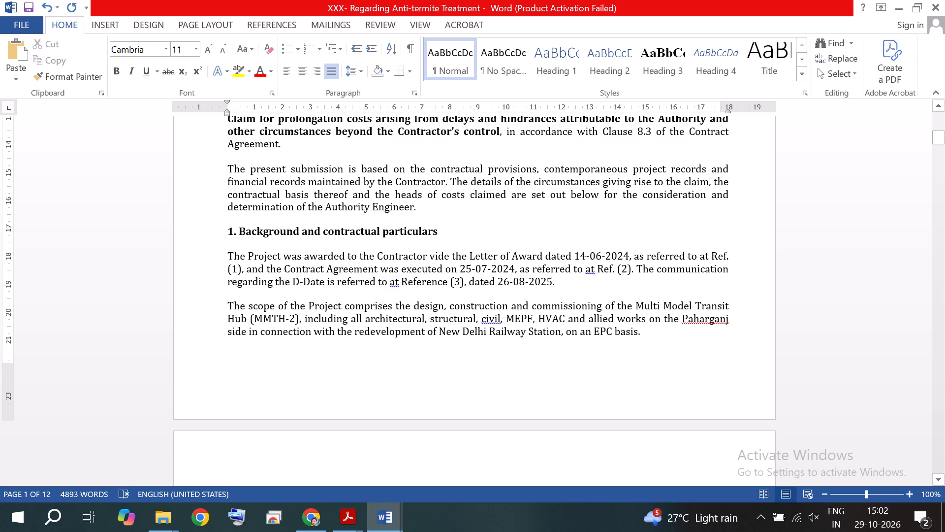
# Shorten "Reference" to "Ref." before (3) in the D-Date sentence of the same paragraph.
pyautogui.click(448, 283)
pyautogui.press('BackSpace')
pyautogui.press('BackSpace')
pyautogui.press('BackSpace')
pyautogui.press('BackSpace')
pyautogui.press('BackSpace')
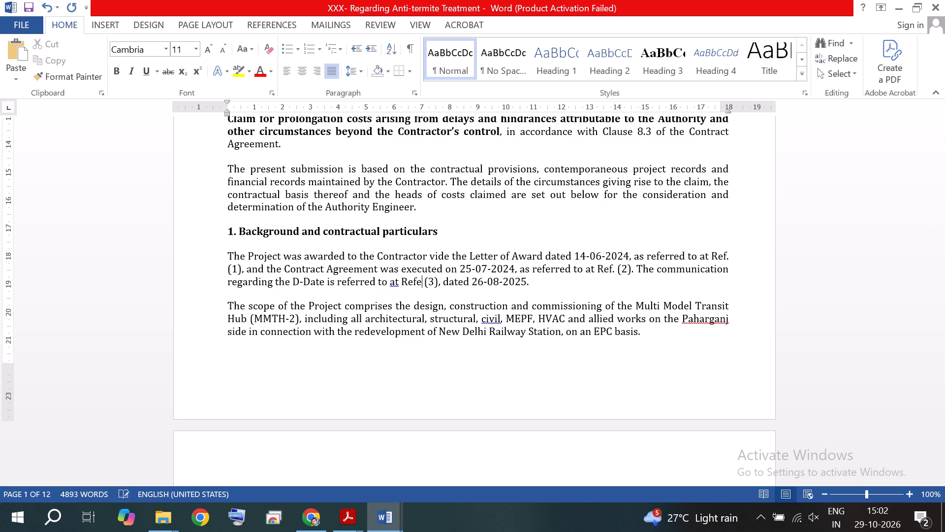
pyautogui.press('BackSpace')
pyautogui.press('.')
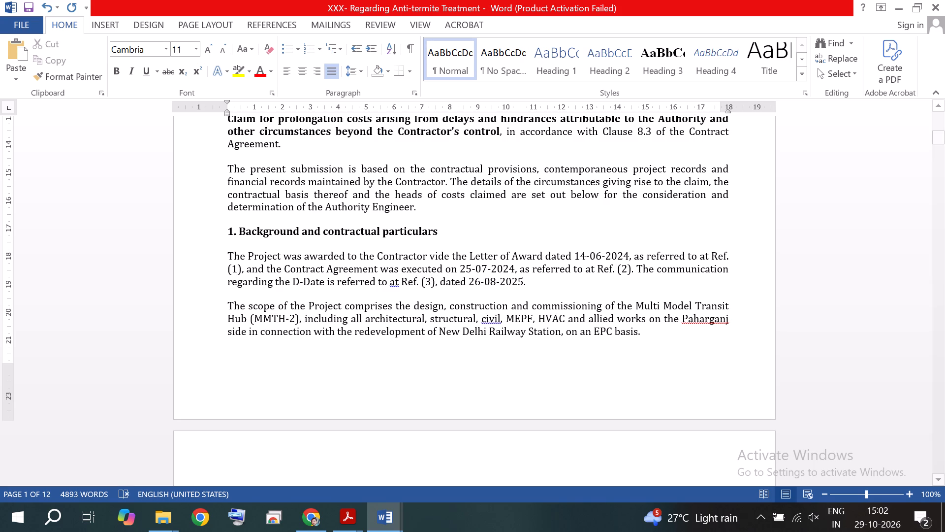
# Copy the scope-of-work text from "Design, Construction & Commissioning" through "25-08-2024" in item 1 of the old claim text on page 9.
pyautogui.scroll(-1, 467, 285)
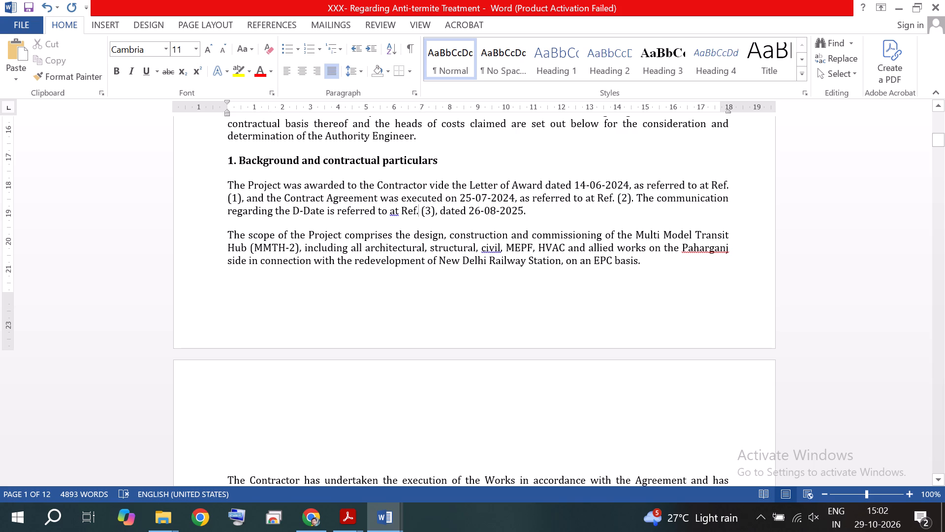
pyautogui.scroll(1, 406, 269)
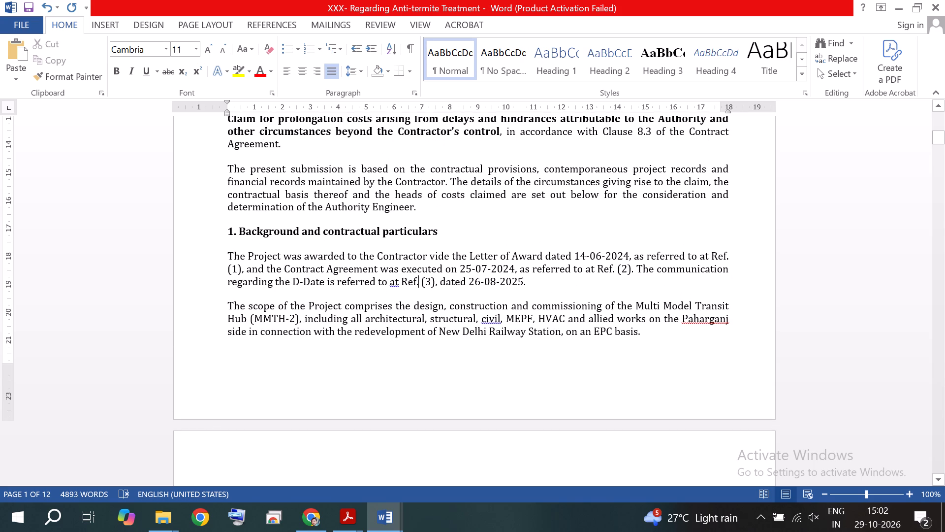
pyautogui.scroll(-2, 406, 269)
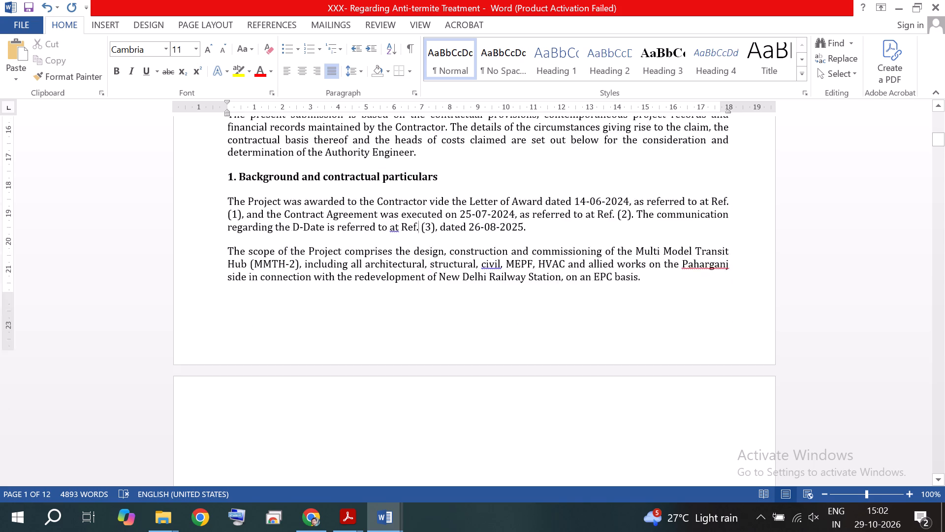
pyautogui.scroll(-1, 406, 269)
pyautogui.scroll(2, 406, 269)
pyautogui.scroll(-9, 406, 269)
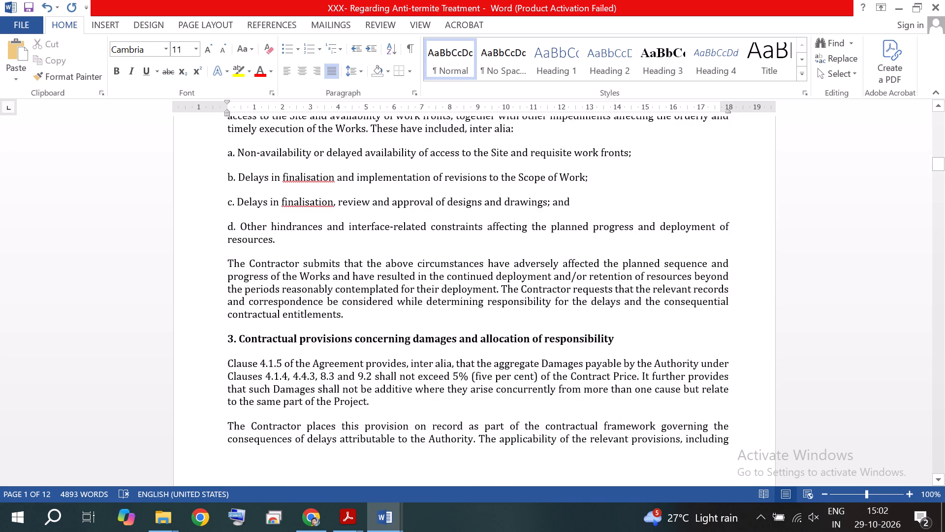
pyautogui.scroll(-5, 406, 272)
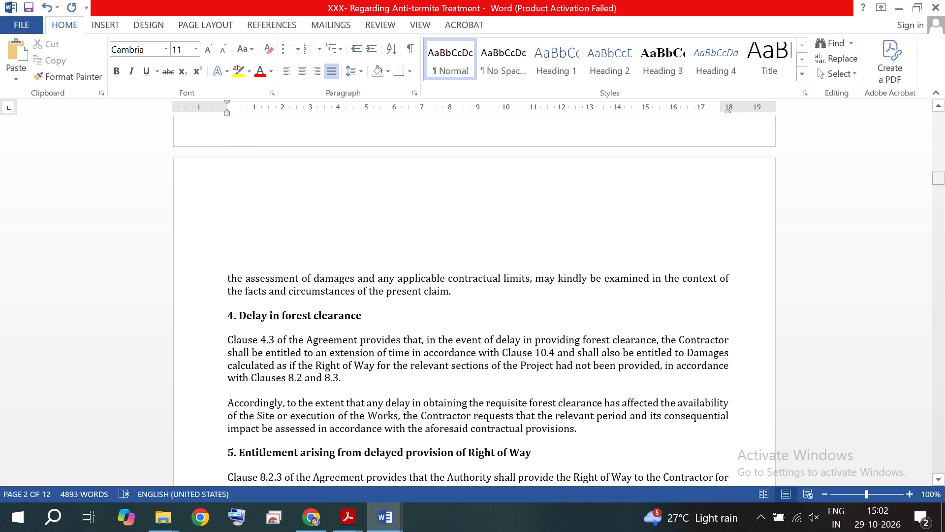
pyautogui.moveTo(937, 183); pyautogui.dragTo(944, 368)
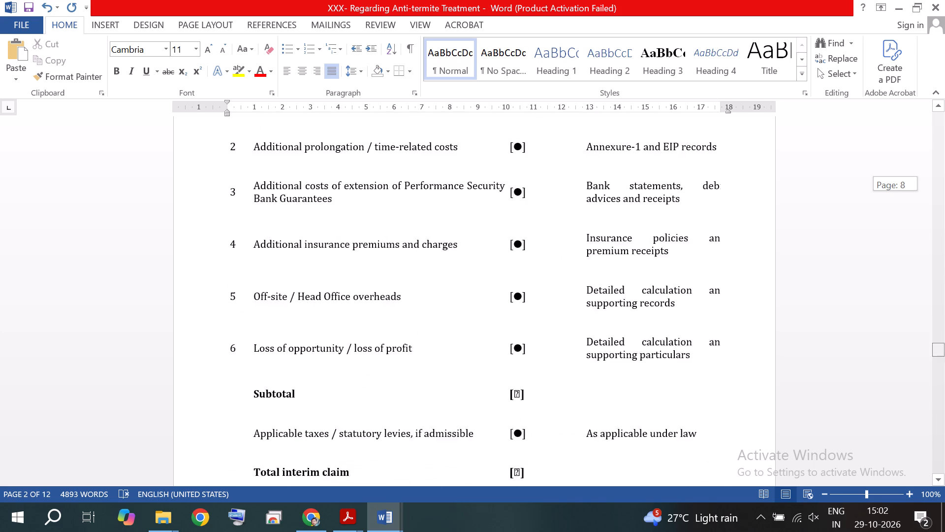
pyautogui.moveTo(944, 368); pyautogui.dragTo(944, 504)
pyautogui.scroll(-4, 510, 305)
pyautogui.scroll(3, 510, 305)
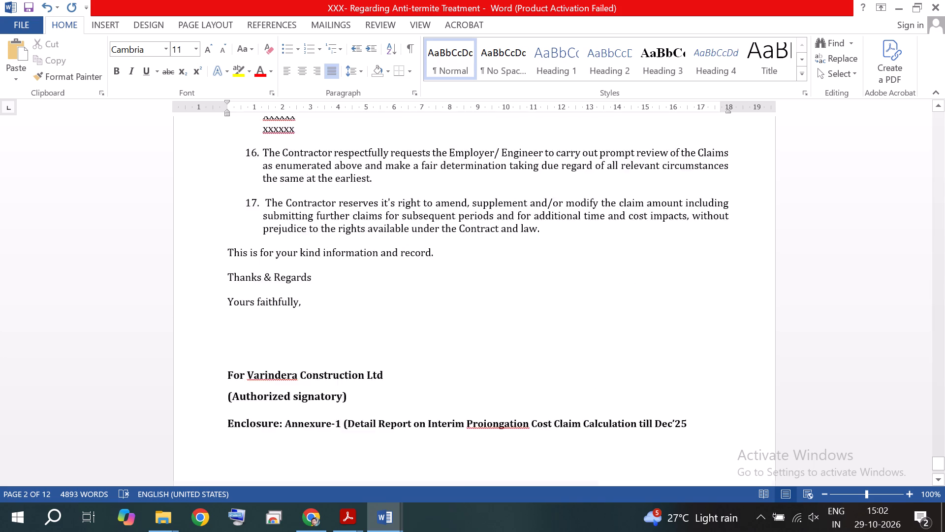
pyautogui.scroll(16, 510, 305)
pyautogui.scroll(5, 474, 302)
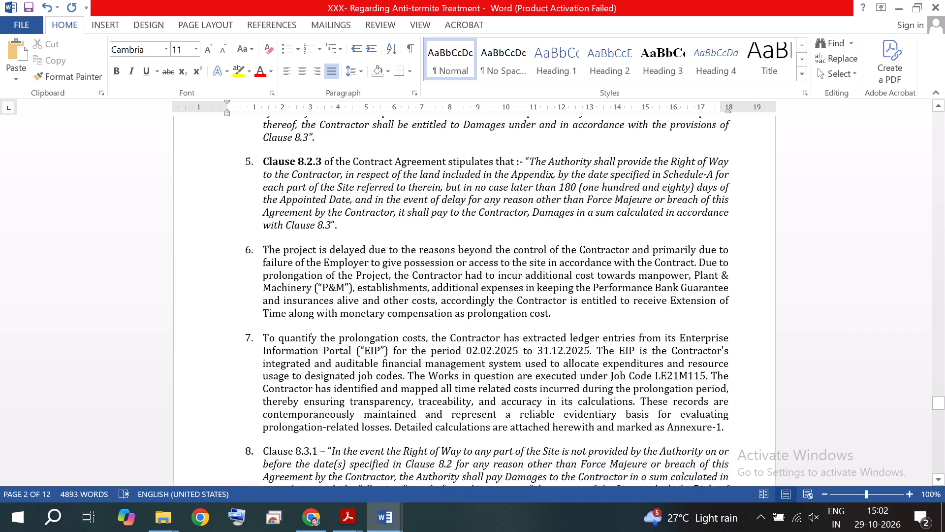
pyautogui.scroll(5, 474, 302)
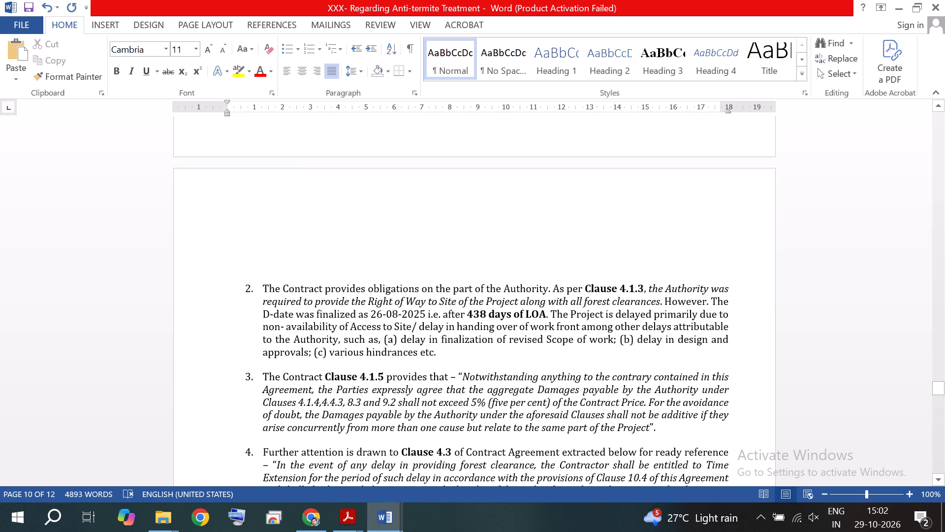
pyautogui.scroll(4, 474, 302)
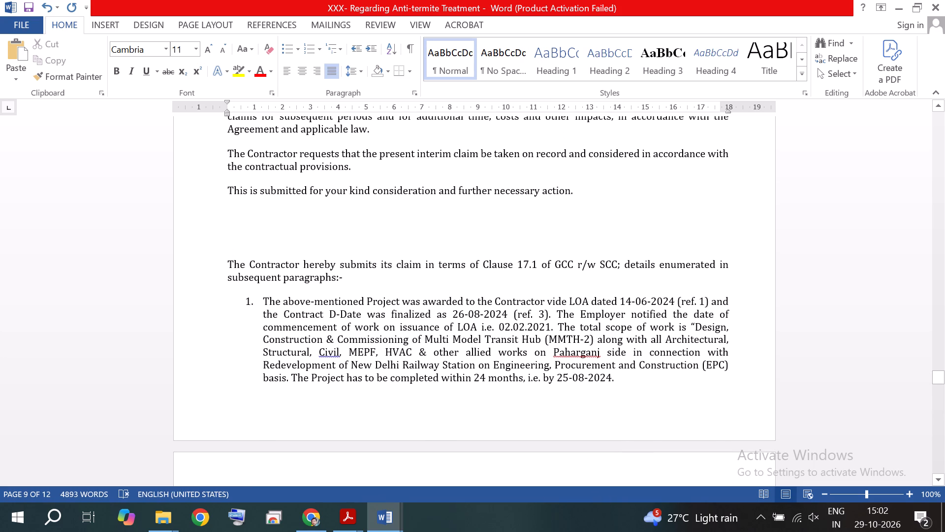
pyautogui.moveTo(697, 328); pyautogui.dragTo(671, 348)
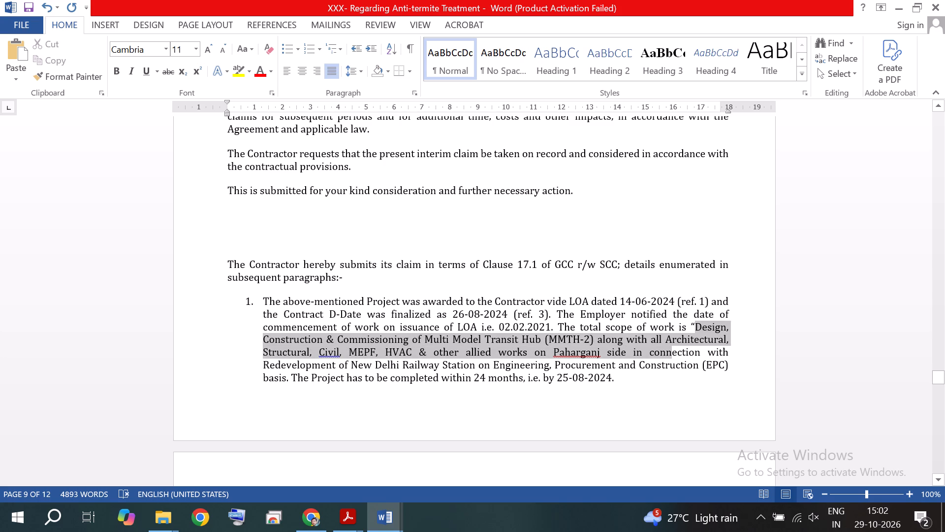
pyautogui.moveTo(671, 348); pyautogui.dragTo(431, 348)
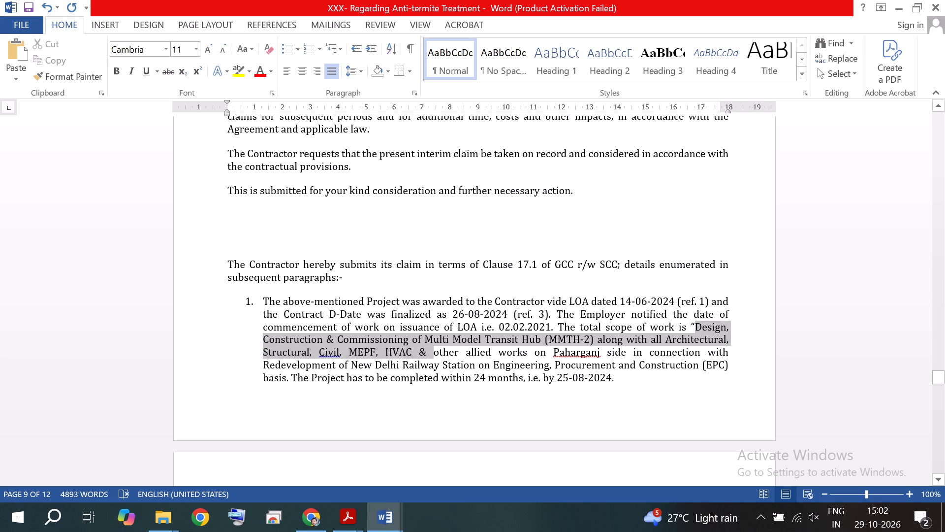
pyautogui.moveTo(431, 348); pyautogui.dragTo(607, 376)
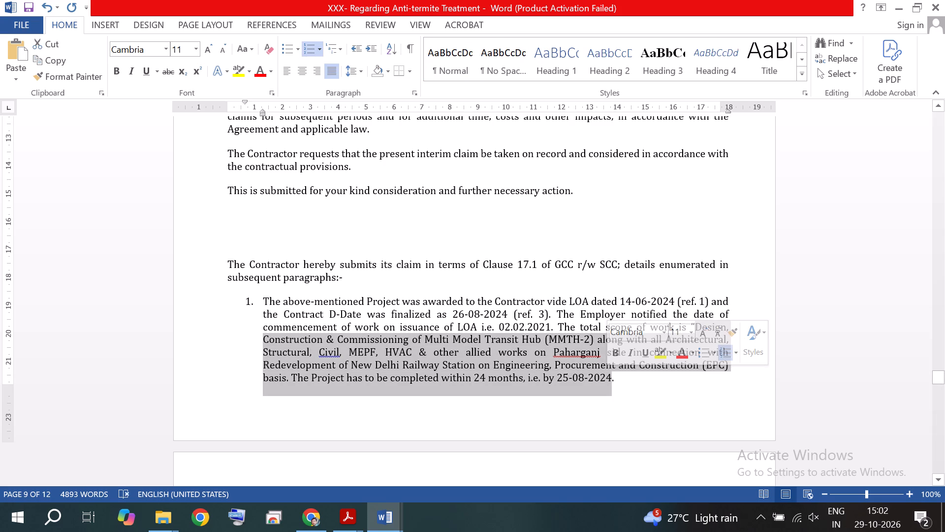
pyautogui.rightClick(569, 366)
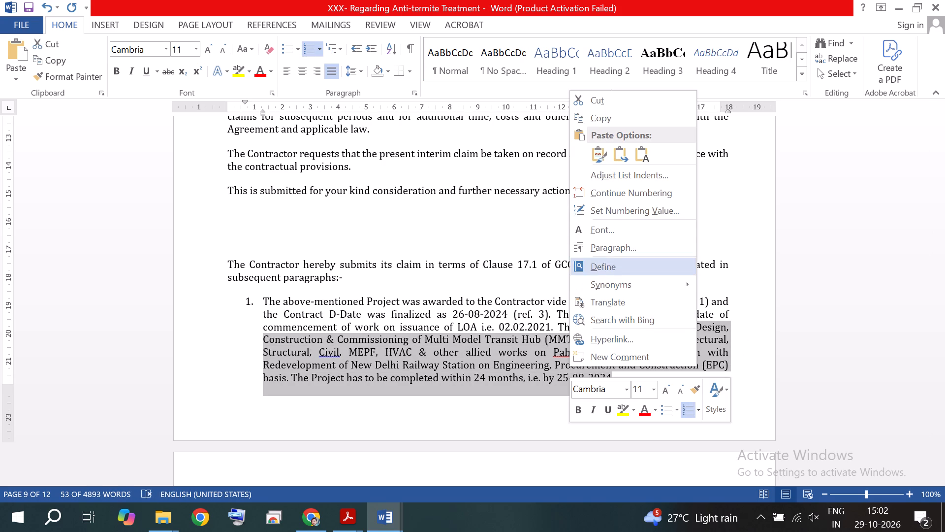
pyautogui.click(612, 116)
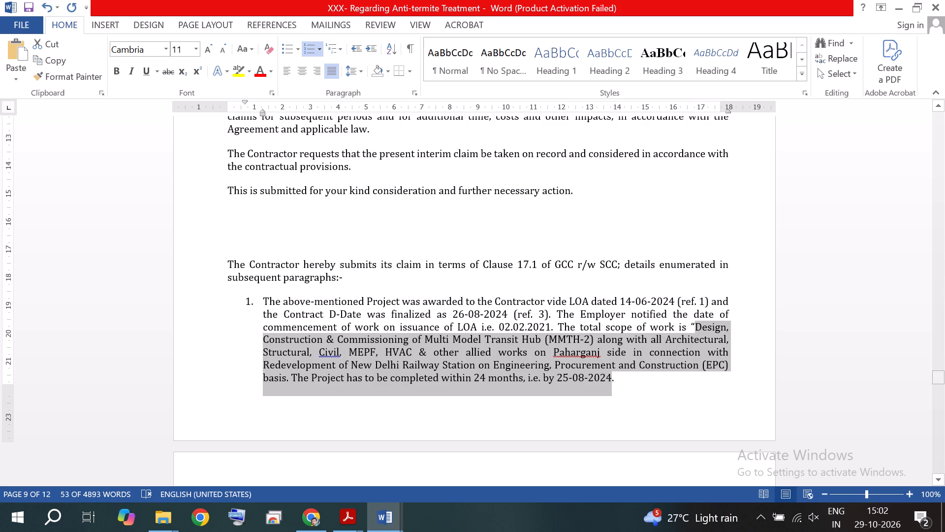
# Return to section 1 of the new draft and look over the Project scope paragraph and the paragraphs following it.
pyautogui.moveTo(936, 378); pyautogui.dragTo(936, 376)
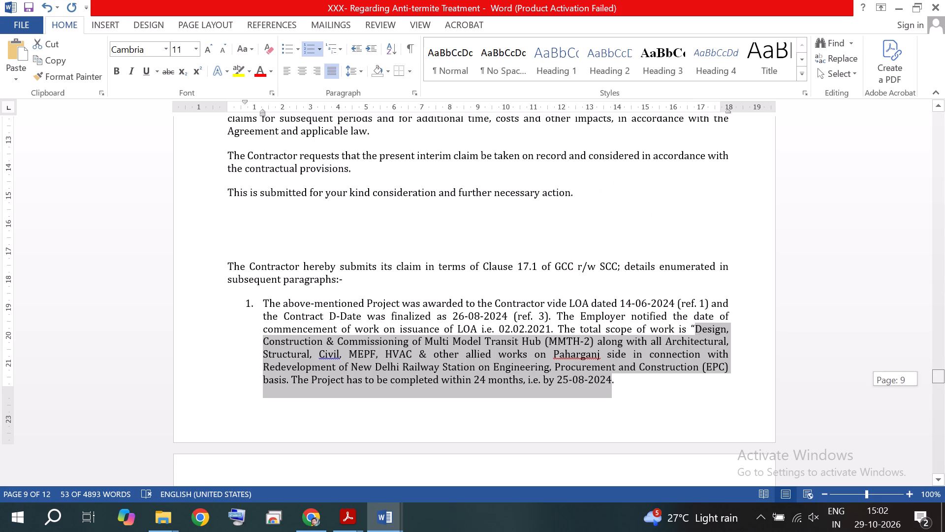
pyautogui.moveTo(936, 376); pyautogui.dragTo(944, 129)
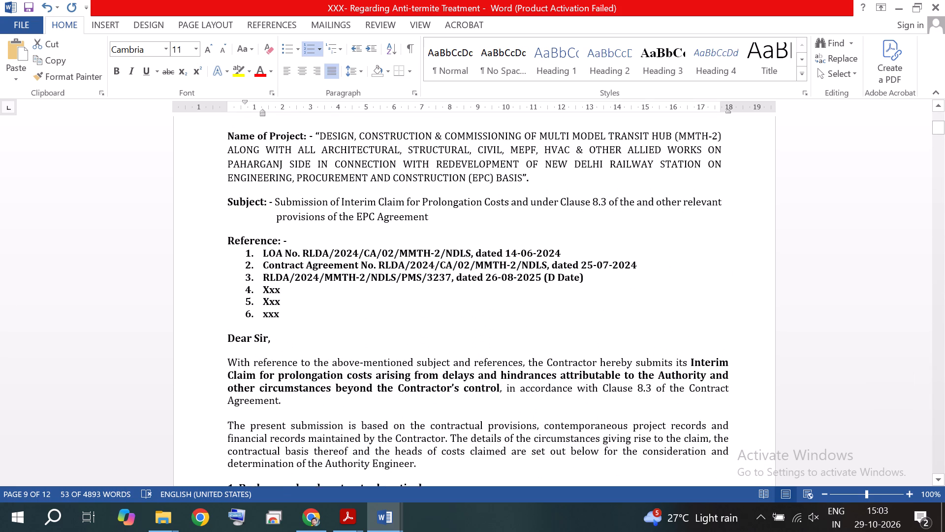
pyautogui.scroll(-4, 551, 290)
pyautogui.scroll(2, 550, 291)
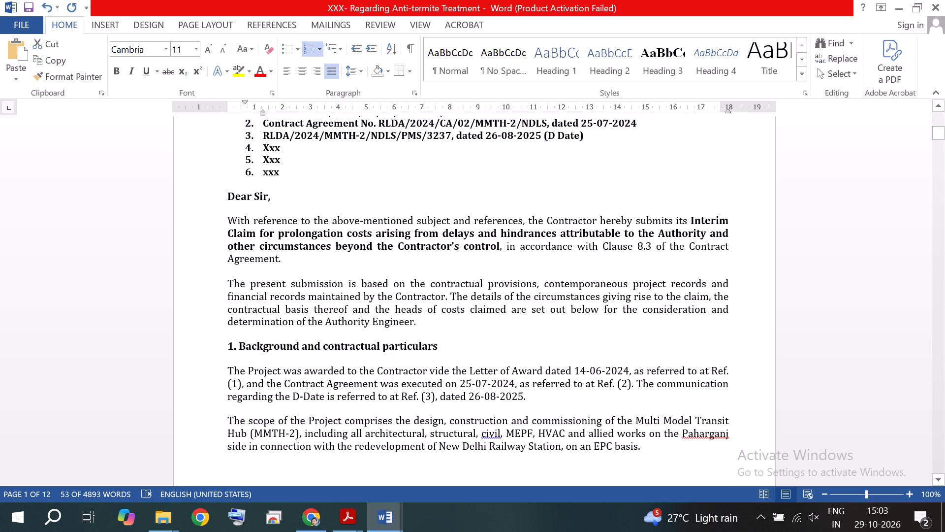
pyautogui.scroll(-5, 317, 316)
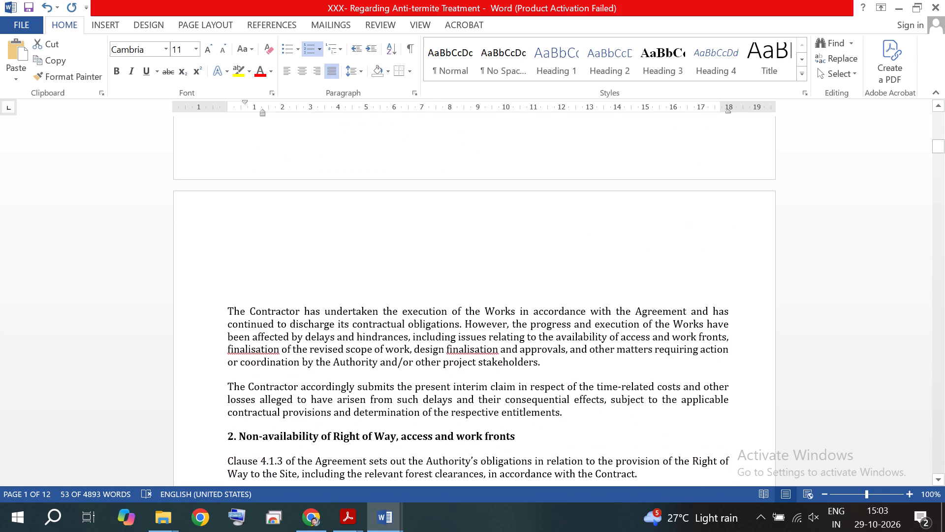
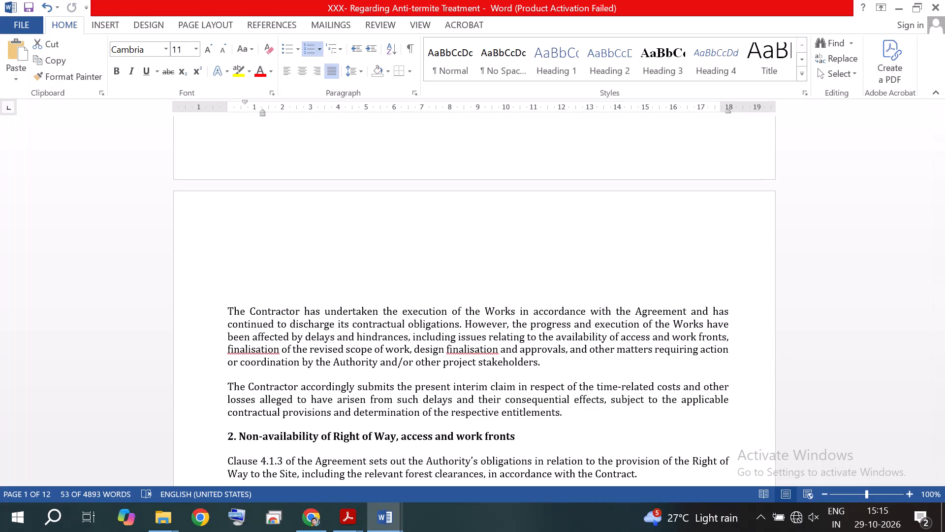
# Correct both instances of "finalisation" to "finalization" in the paragraph beginning "The Contractor has undertaken the execution of the Works".
pyautogui.rightClick(460, 353)
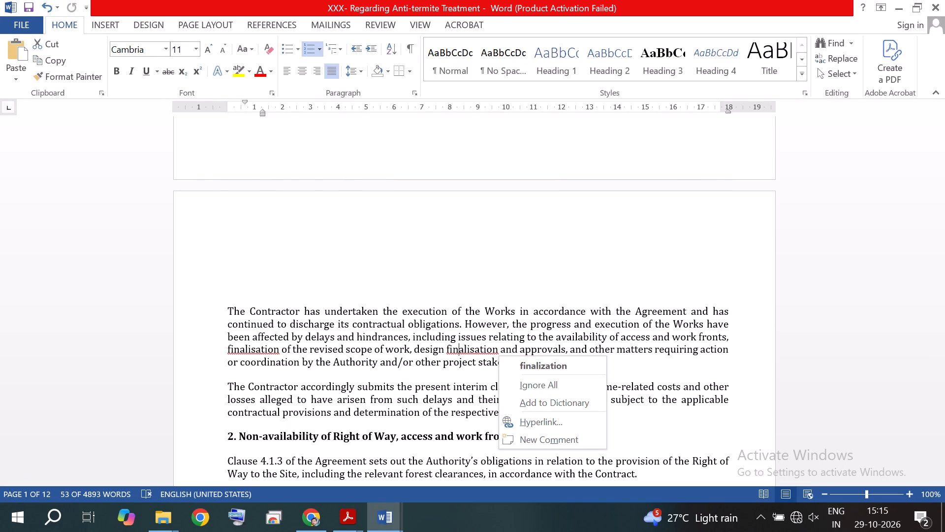
pyautogui.click(261, 346)
pyautogui.rightClick(261, 346)
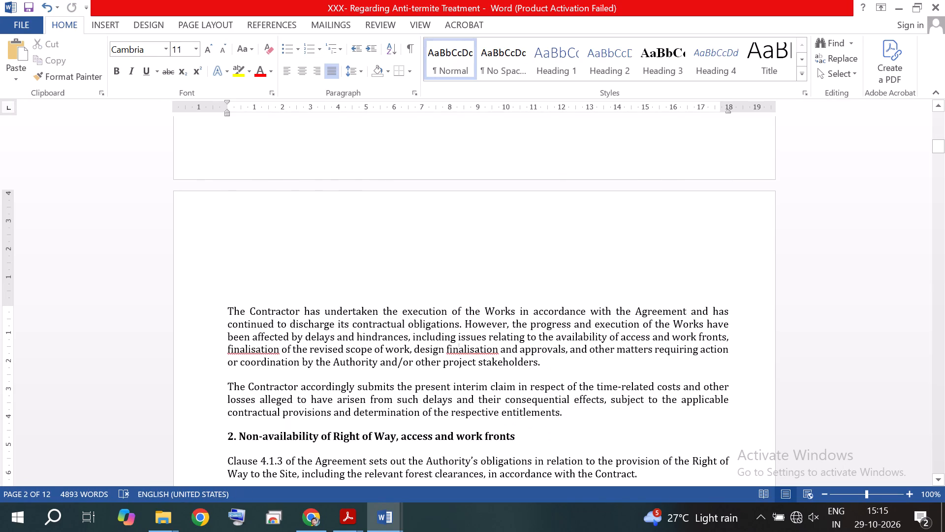
pyautogui.click(311, 361)
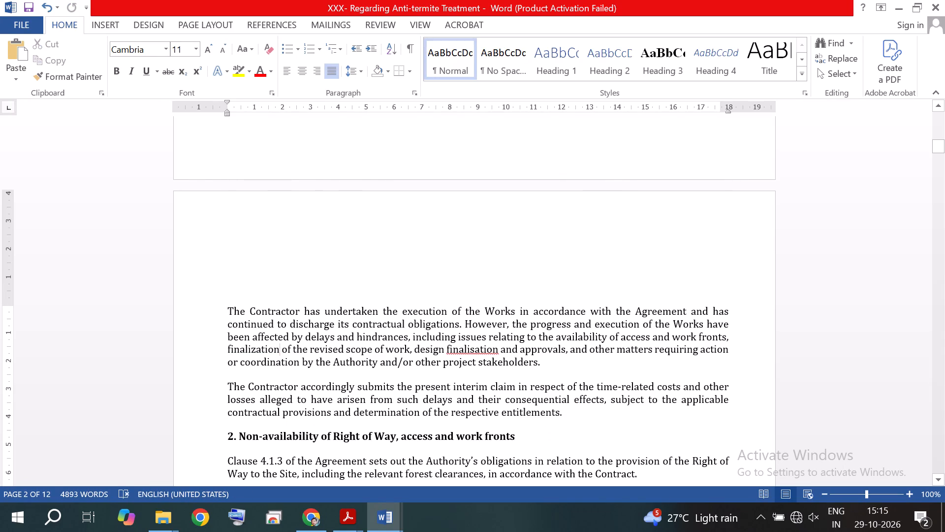
pyautogui.rightClick(460, 348)
pyautogui.click(518, 362)
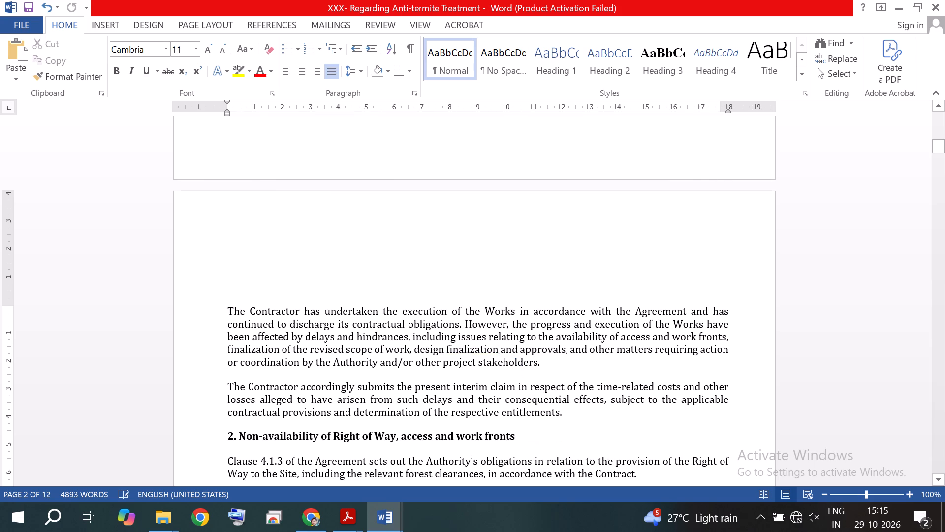
# Copy the scope-of-work text from "Design, Construction & Commissioning" through "25-08-2024" in item 1 of the old claim text.
pyautogui.scroll(4, 438, 315)
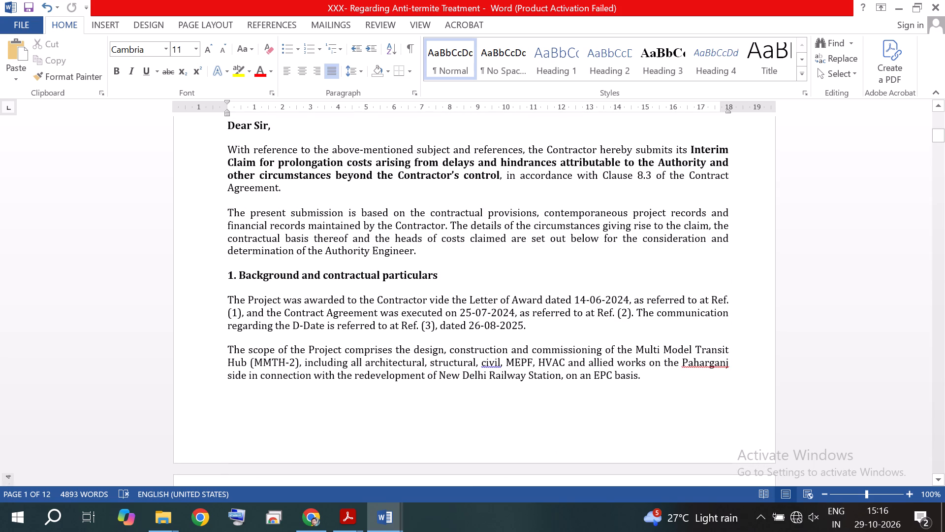
pyautogui.scroll(-2, 498, 361)
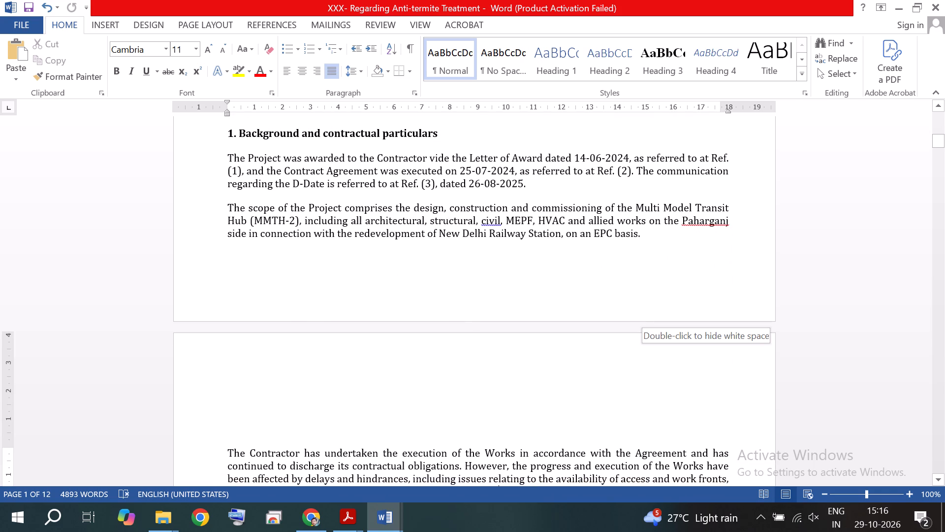
pyautogui.moveTo(936, 140); pyautogui.dragTo(944, 486)
pyautogui.scroll(9, 541, 315)
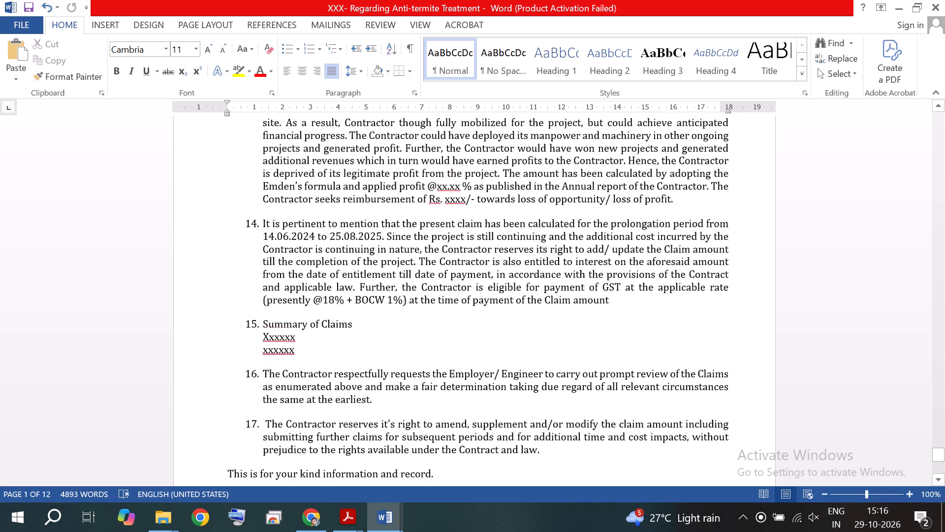
pyautogui.scroll(20, 539, 314)
pyautogui.scroll(7, 539, 314)
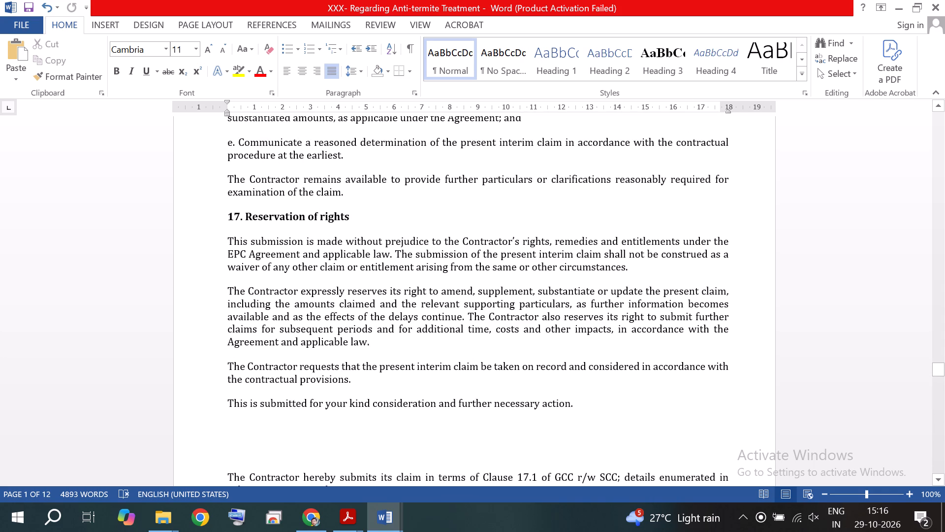
pyautogui.scroll(1, 488, 278)
pyautogui.scroll(-4, 488, 278)
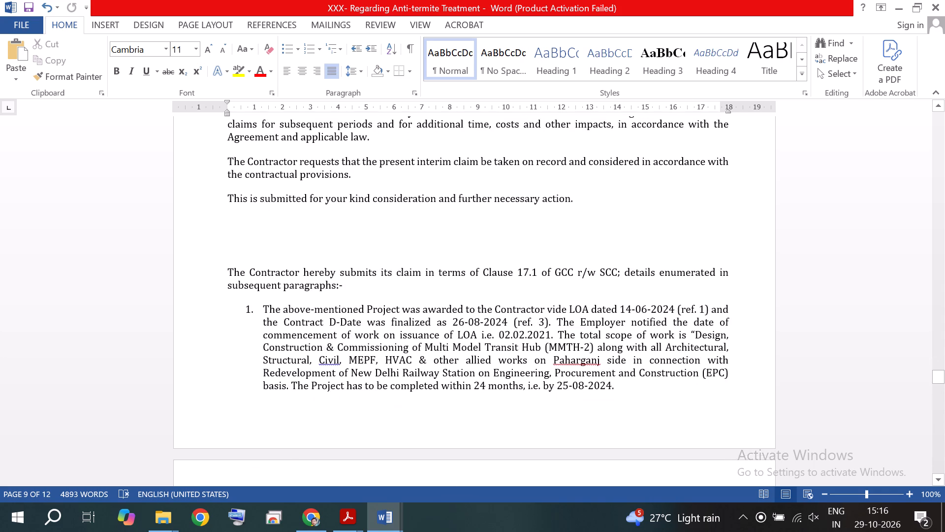
pyautogui.scroll(-4, 488, 278)
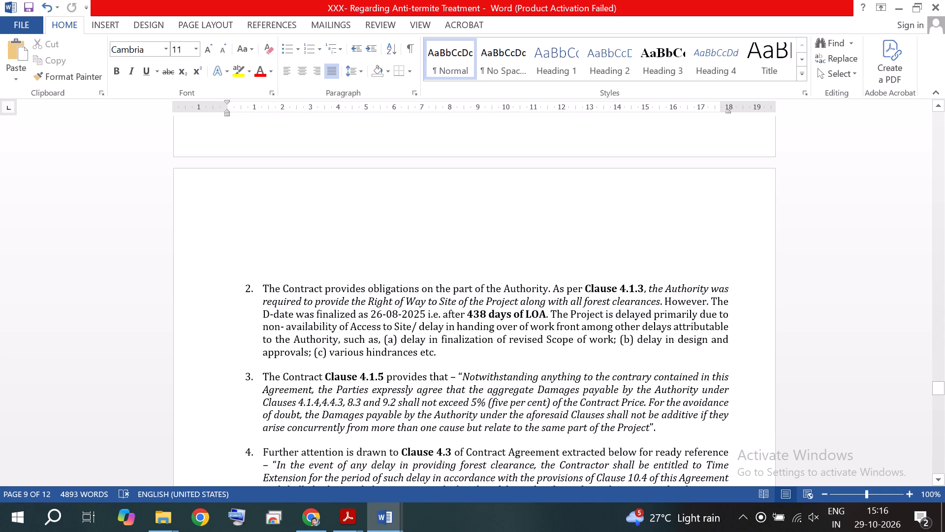
pyautogui.scroll(2, 488, 278)
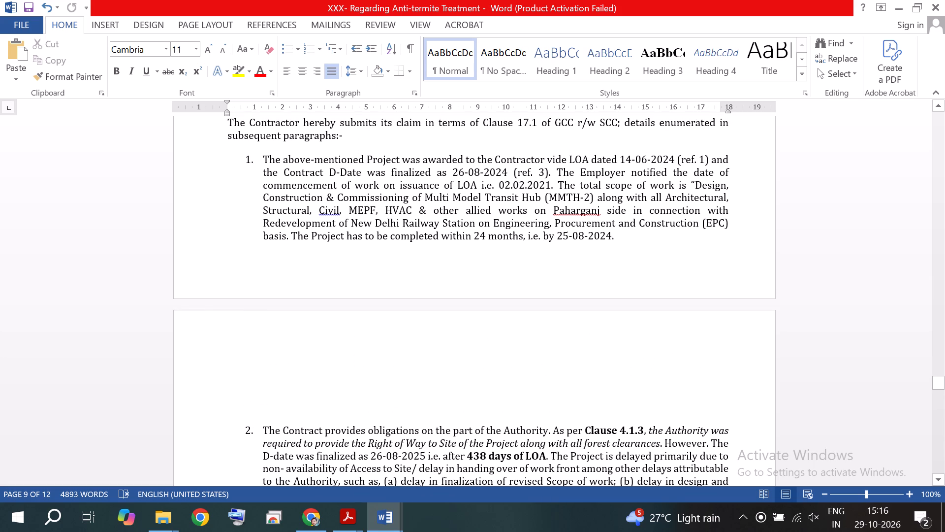
pyautogui.moveTo(695, 186); pyautogui.dragTo(597, 213)
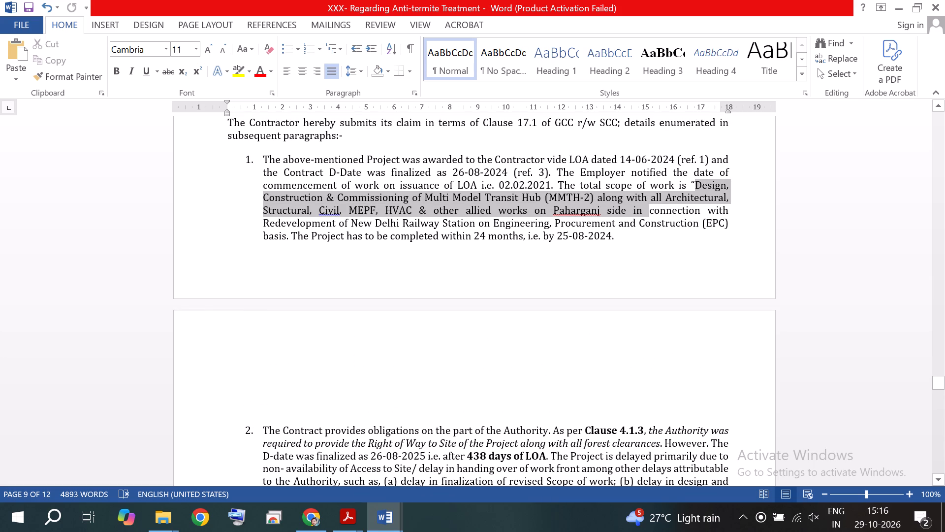
pyautogui.moveTo(597, 213); pyautogui.dragTo(435, 233)
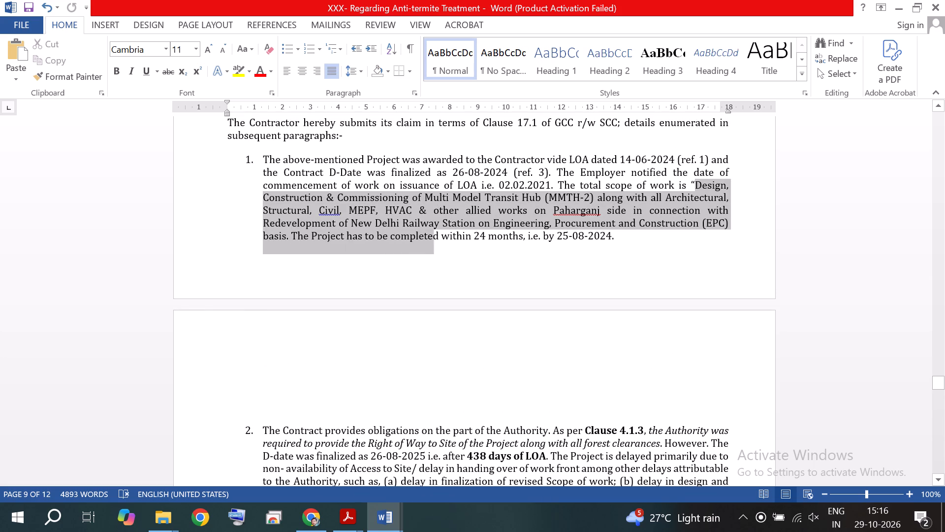
pyautogui.moveTo(435, 233); pyautogui.dragTo(600, 234)
pyautogui.rightClick(504, 227)
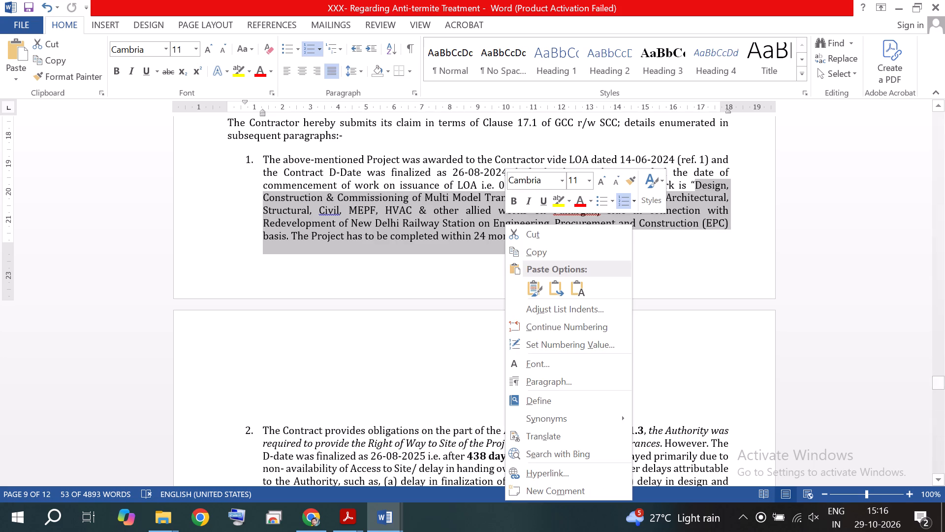
pyautogui.click(546, 256)
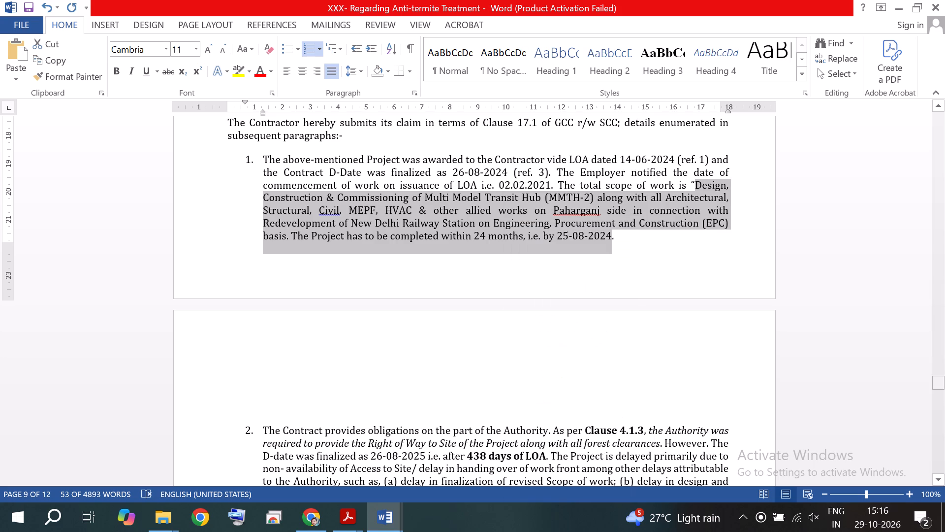
# In section 1 of the new draft, replace the scope wording from "the design" through "EPC basis" with the copied old claim text.
pyautogui.moveTo(940, 383); pyautogui.dragTo(944, 117)
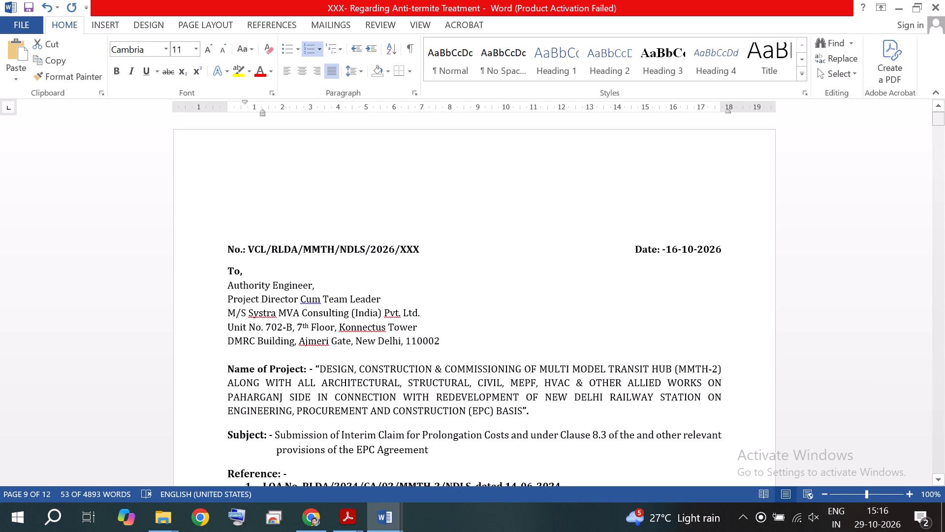
pyautogui.scroll(-5, 642, 279)
pyautogui.scroll(-3, 508, 295)
pyautogui.scroll(1, 483, 282)
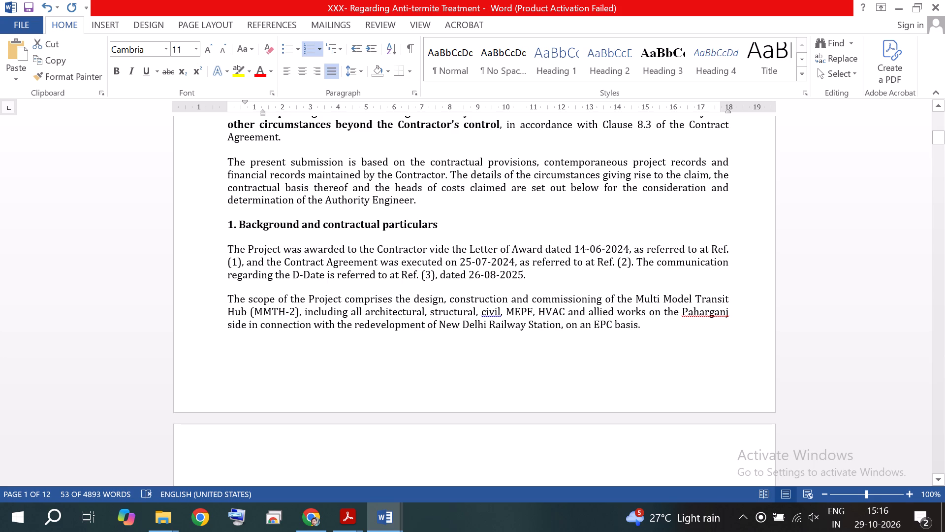
pyautogui.moveTo(396, 300); pyautogui.dragTo(560, 315)
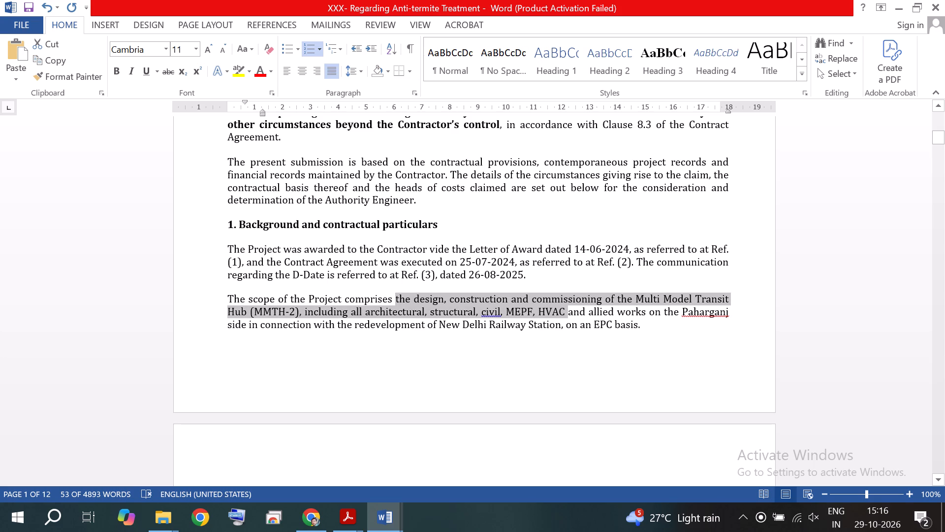
pyautogui.moveTo(560, 315); pyautogui.dragTo(617, 325)
pyautogui.rightClick(445, 304)
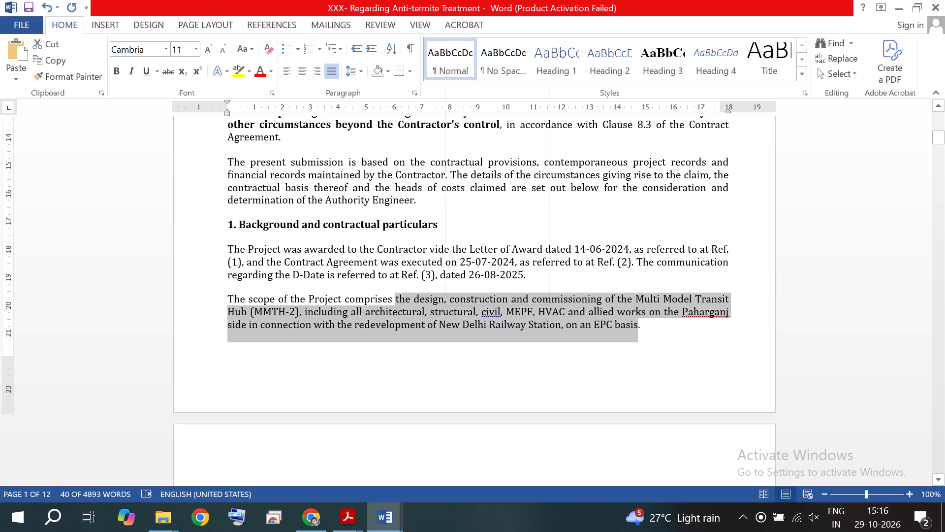
pyautogui.click(523, 150)
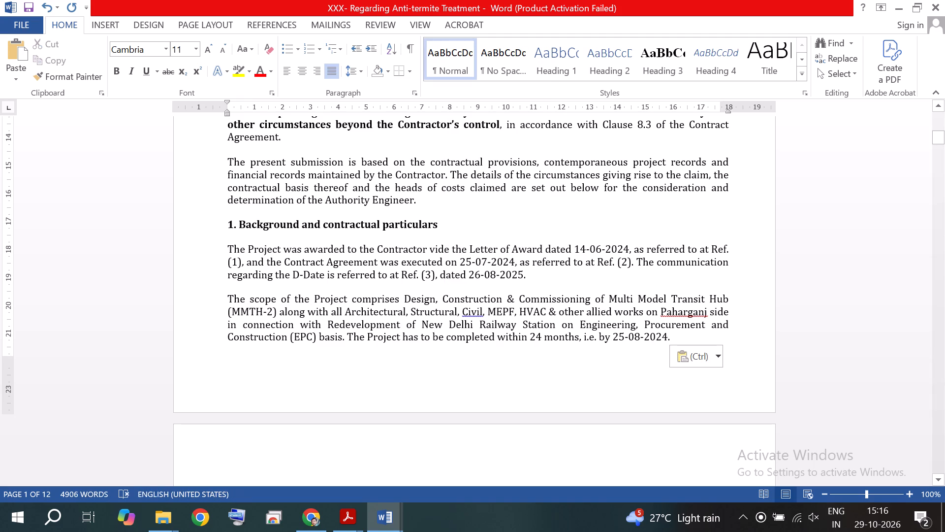
# Enclose the scope description from "Design, Construction" to "(EPC) basis" in double quotation marks.
pyautogui.click(406, 299)
pyautogui.hotkey('shift', '"')
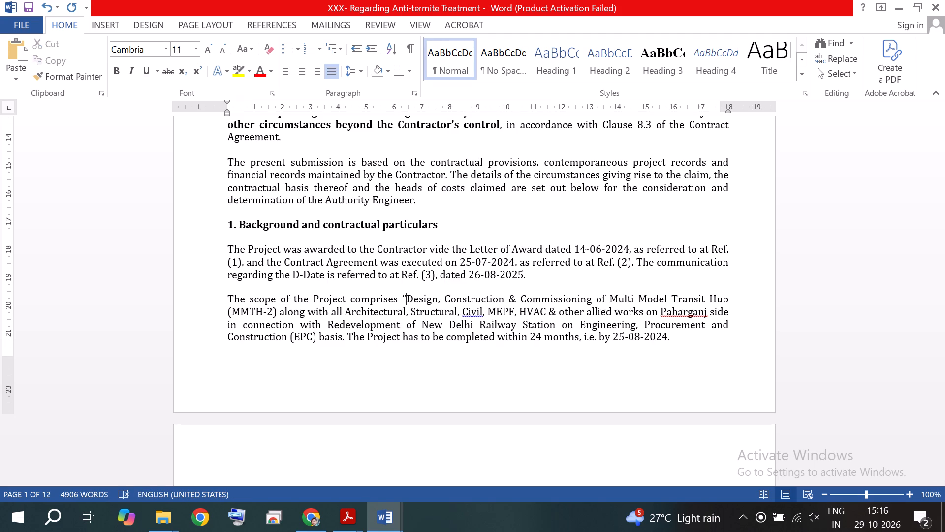
pyautogui.click(340, 340)
pyautogui.hotkey('shift', '"')
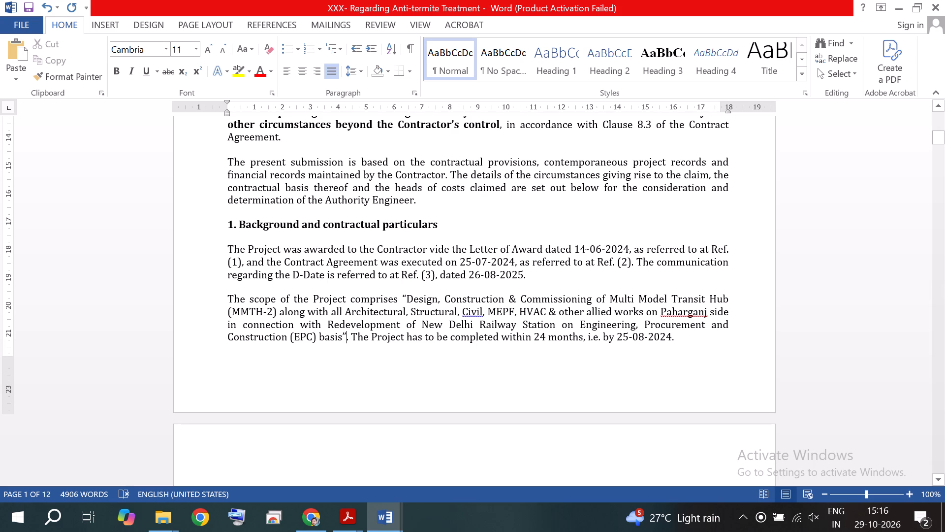
# Change the year of the completion date at the end of the scope paragraph so it reads 25-08-2027.
pyautogui.click(668, 336)
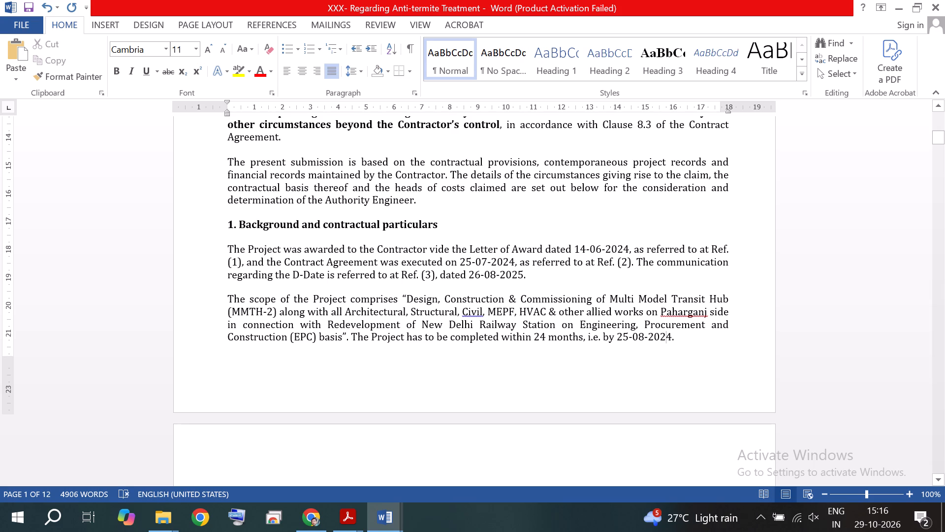
pyautogui.press('Delete')
pyautogui.press('7')
# Italicize the quoted scope description from "Design, Construction & Commissioning" to "(EPC) basis".
pyautogui.scroll(-2, 476, 328)
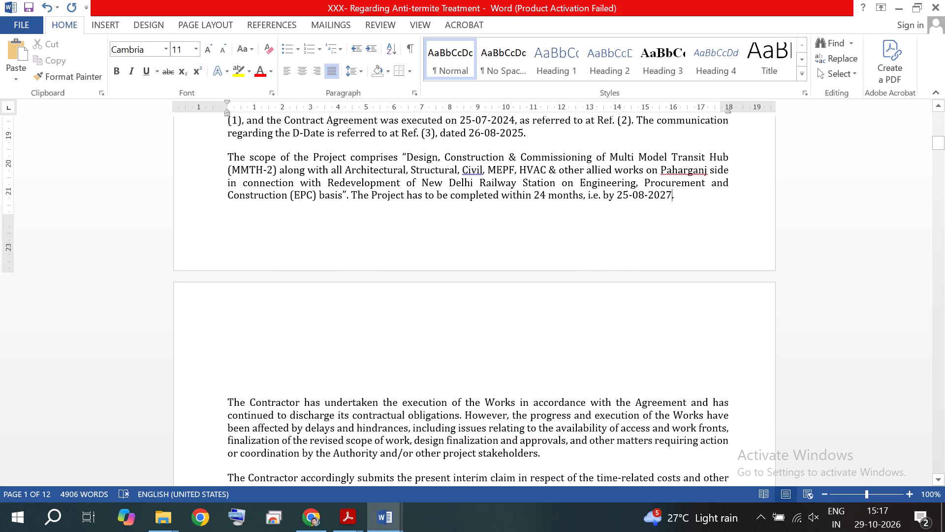
pyautogui.moveTo(409, 160); pyautogui.dragTo(463, 179)
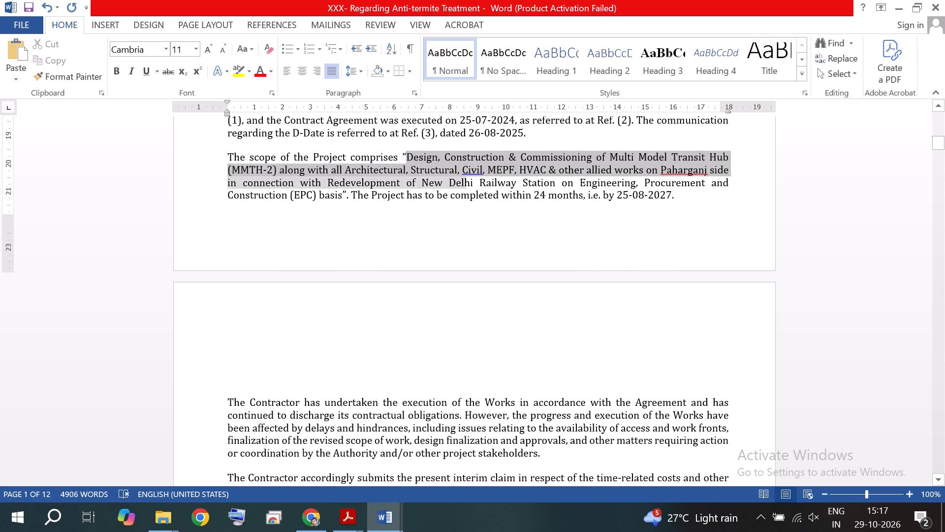
pyautogui.moveTo(463, 179); pyautogui.dragTo(662, 191)
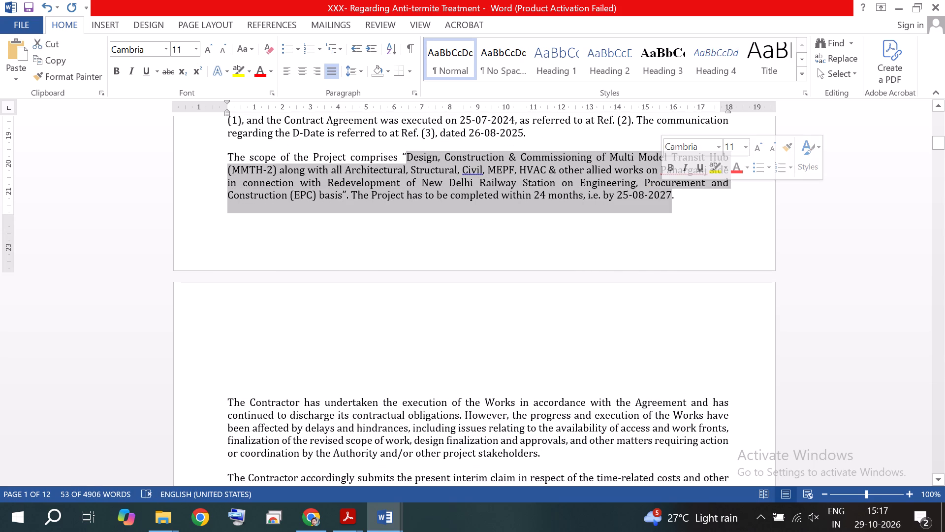
pyautogui.click(442, 188)
pyautogui.moveTo(407, 159); pyautogui.dragTo(350, 194)
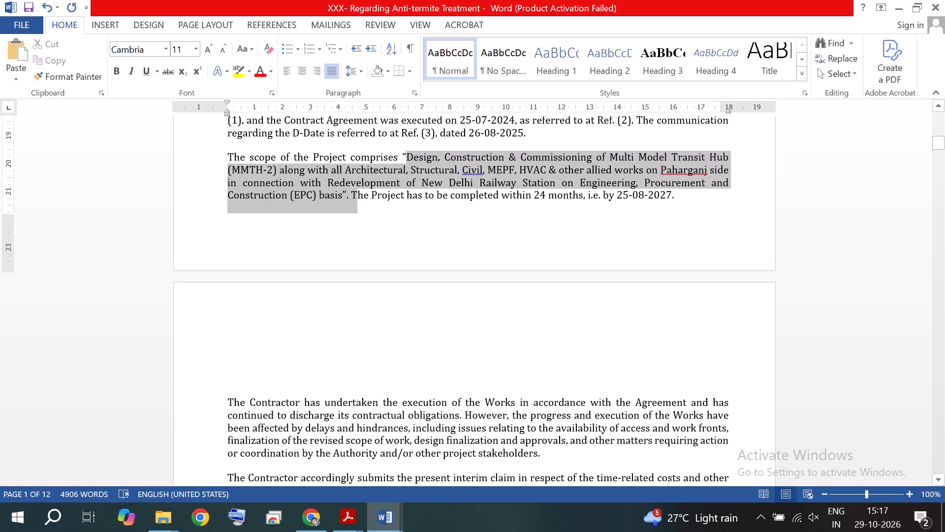
pyautogui.moveTo(350, 194); pyautogui.dragTo(343, 195)
pyautogui.click(366, 177)
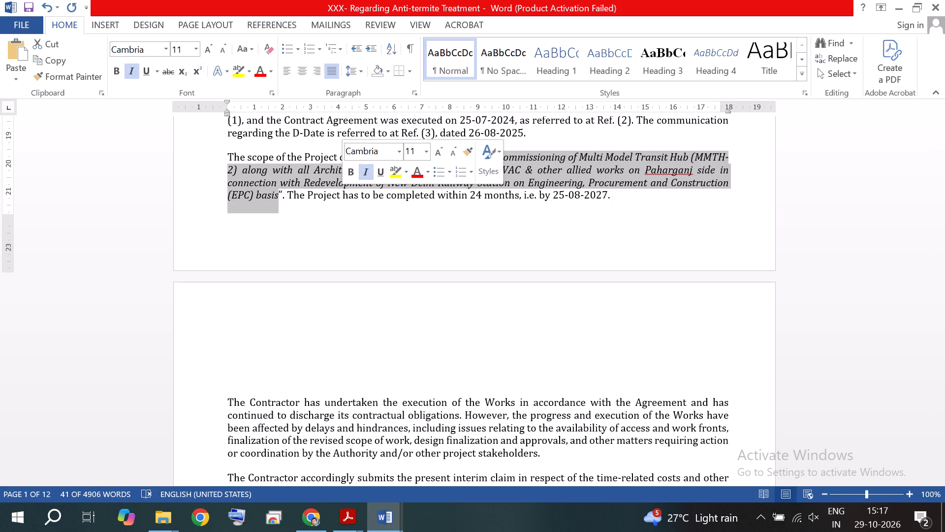
pyautogui.click(526, 166)
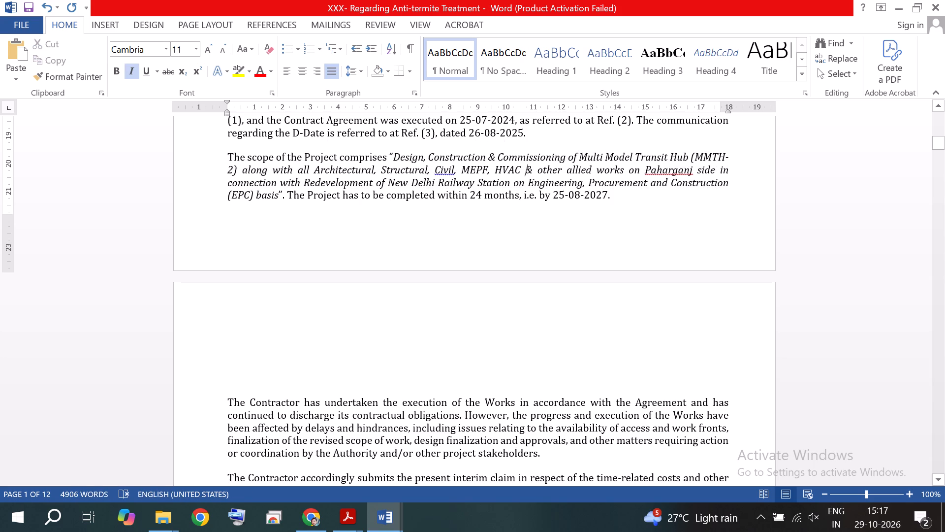
# Remove "alleged to have" from the last paragraph of section 1 so it reads "losses arisen from such delays".
pyautogui.scroll(-1, 448, 256)
pyautogui.scroll(-1, 409, 264)
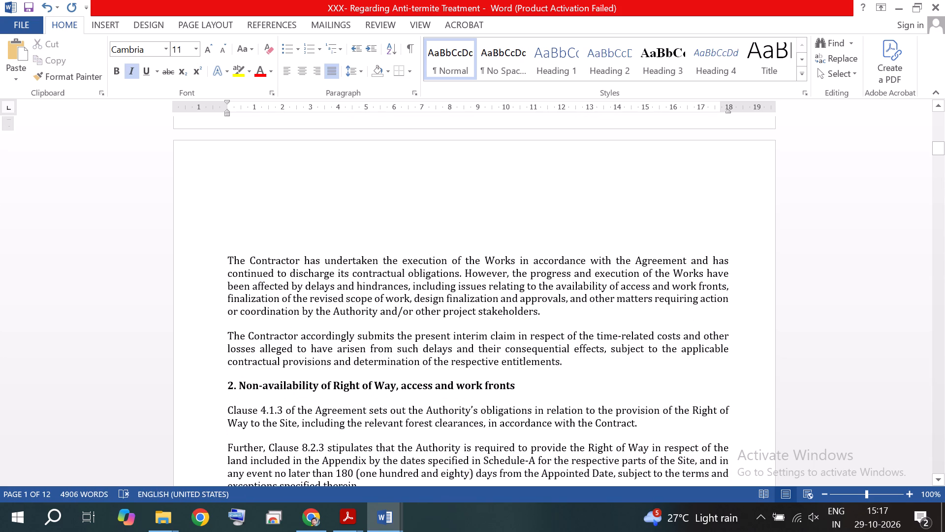
pyautogui.scroll(-1, 408, 289)
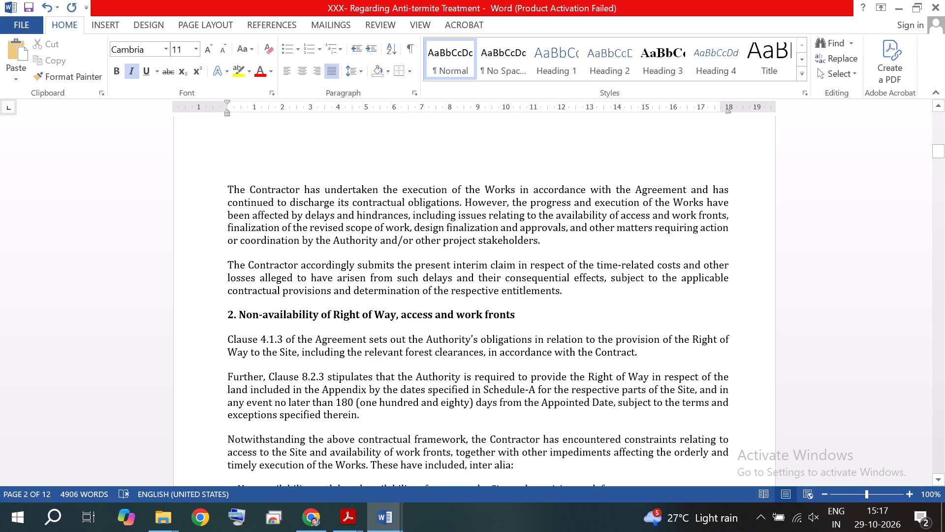
pyautogui.scroll(-1, 392, 254)
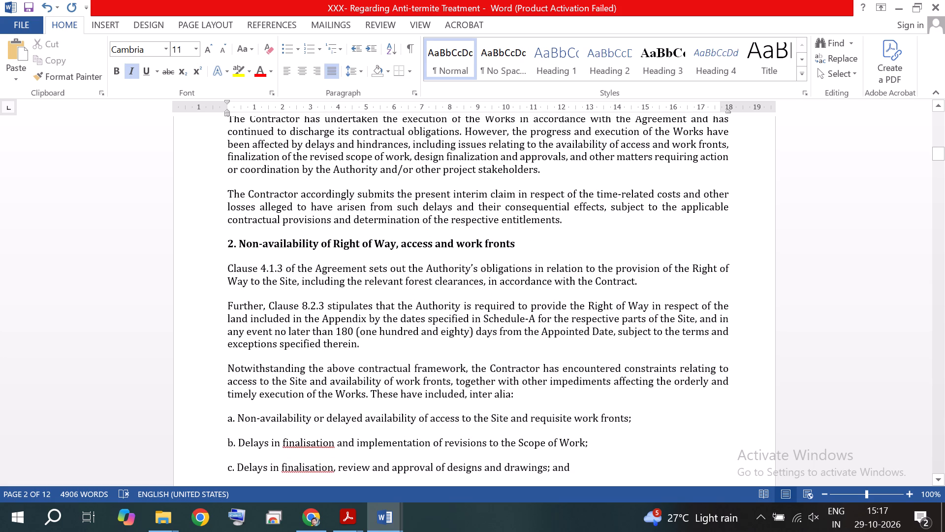
pyautogui.click(292, 209)
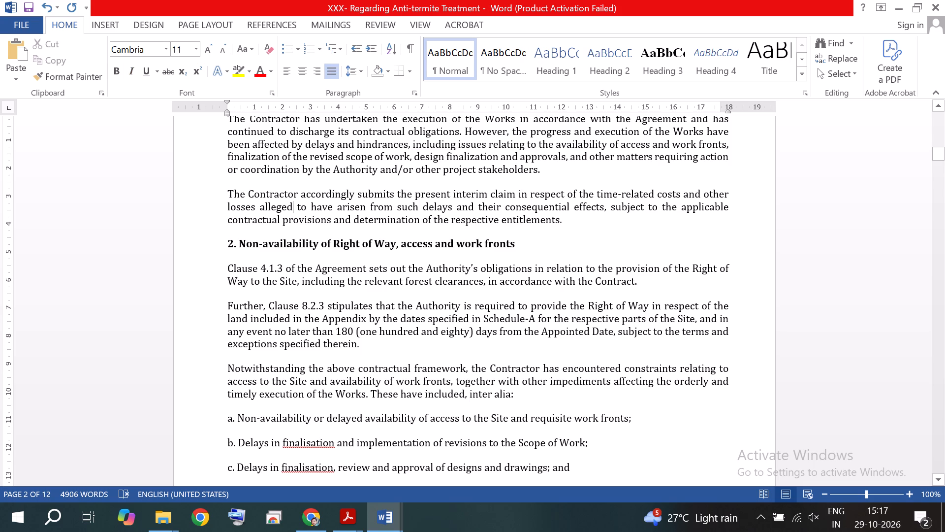
pyautogui.press('BackSpace')
pyautogui.press('BackSpace')
pyautogui.press('BackSpace')
pyautogui.press('BackSpace')
pyautogui.press('BackSpace')
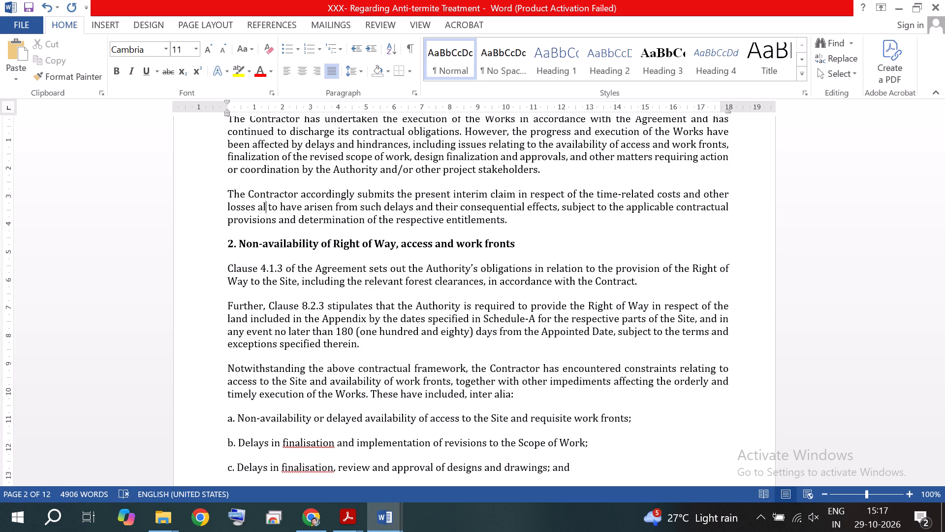
pyautogui.press('BackSpace')
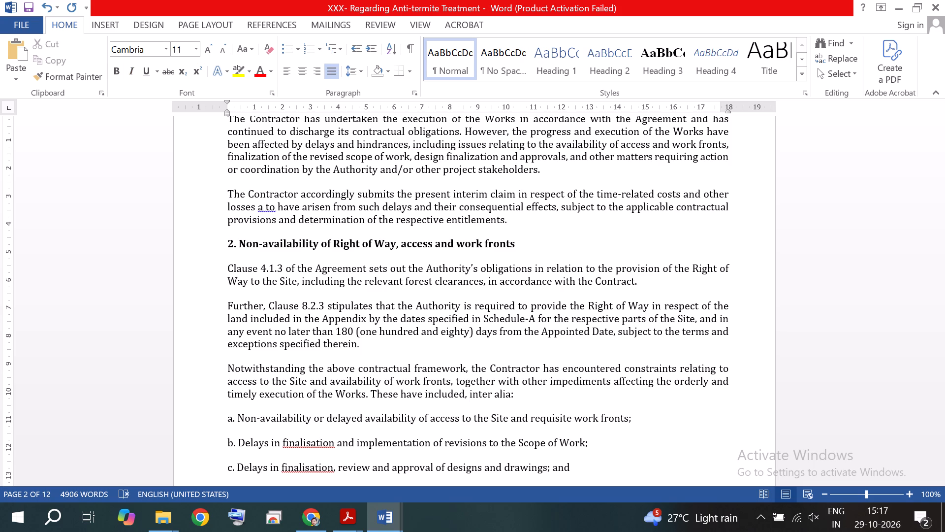
pyautogui.press('BackSpace')
pyautogui.press('Delete')
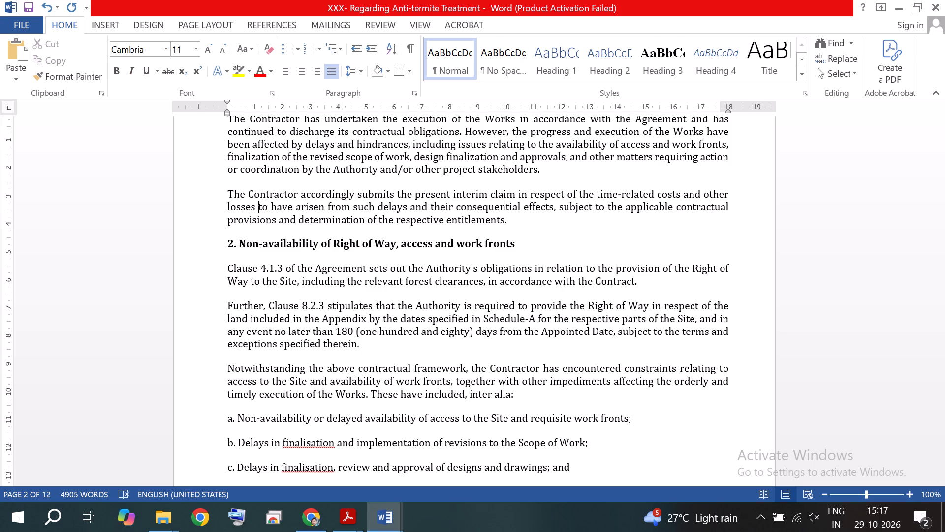
pyautogui.press('Delete')
pyautogui.press('Delete')
pyautogui.press('Delete')
pyautogui.press('Delete')
pyautogui.press('Delete')
pyautogui.press('Delete')
pyautogui.press('Delete')
pyautogui.press('Delete')
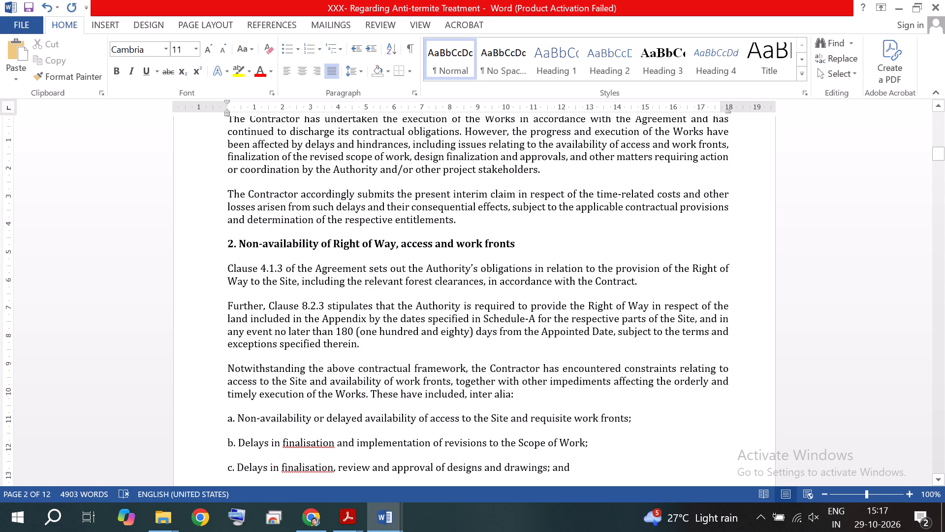
# In the same sentence, replace ", subject to the applicable contractual provisions and" with "for" before "determination".
pyautogui.moveTo(511, 209); pyautogui.dragTo(251, 219)
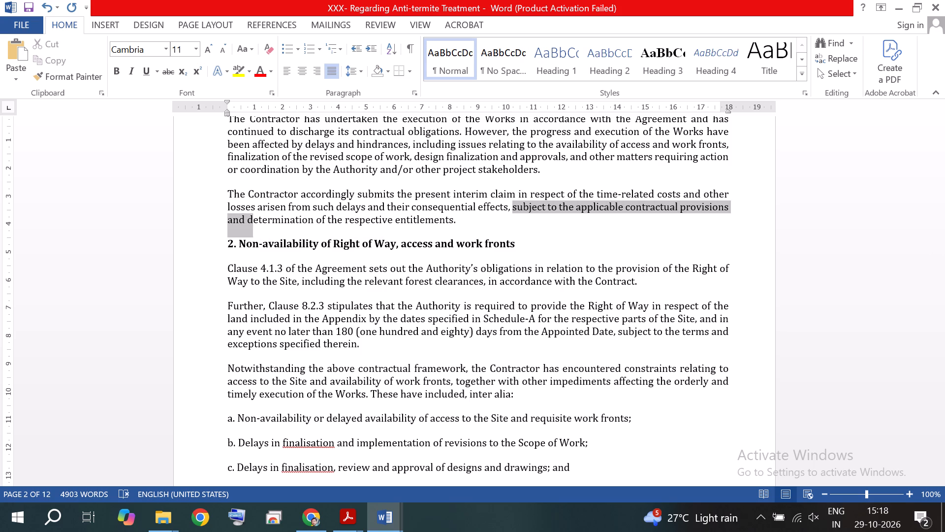
pyautogui.moveTo(251, 219); pyautogui.dragTo(248, 220)
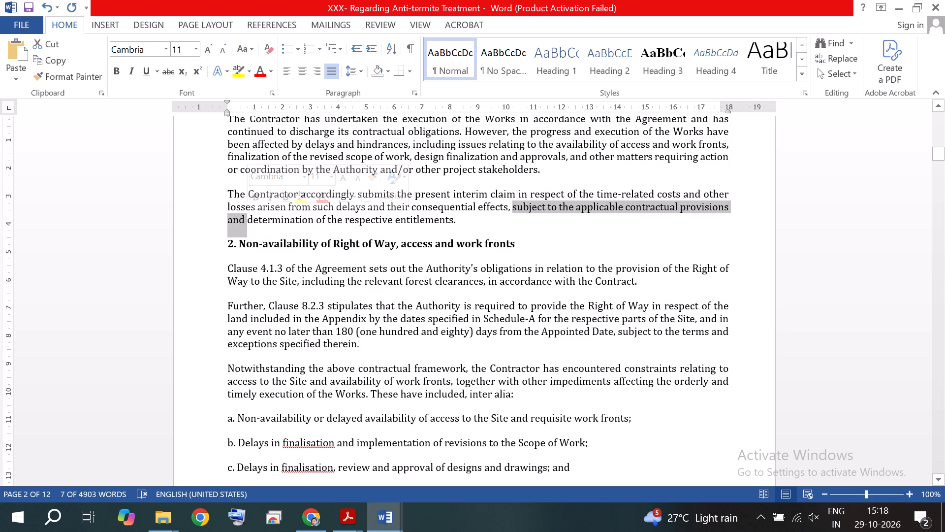
pyautogui.press('BackSpace')
pyautogui.press('BackSpace')
pyautogui.press('BackSpace')
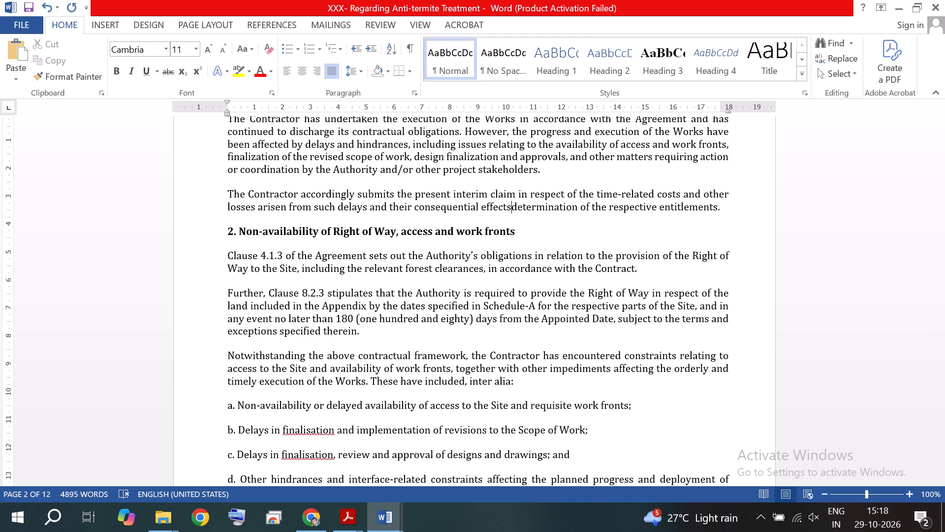
pyautogui.press('space')
pyautogui.write('for')
pyautogui.press('space')
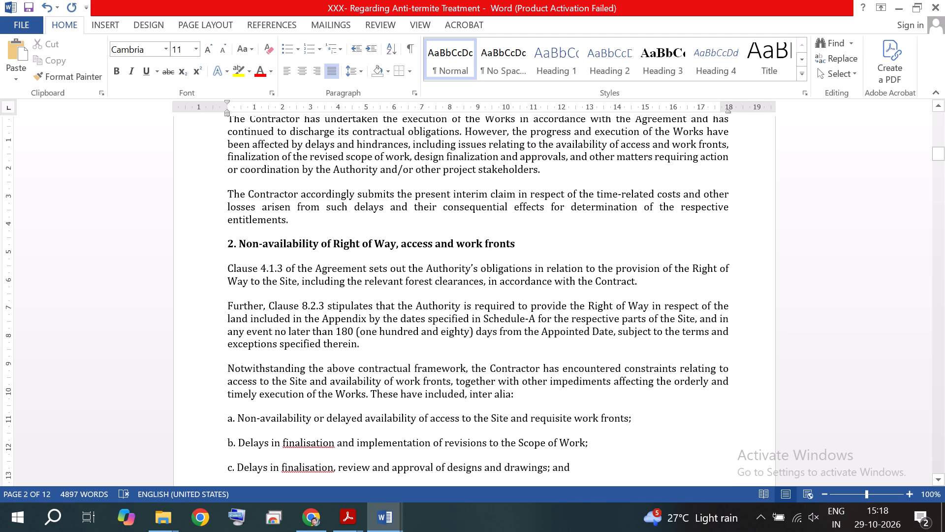
# Replace "respective entitlements" at the end of section 1 with "Authority Engineer".
pyautogui.moveTo(681, 208); pyautogui.dragTo(285, 224)
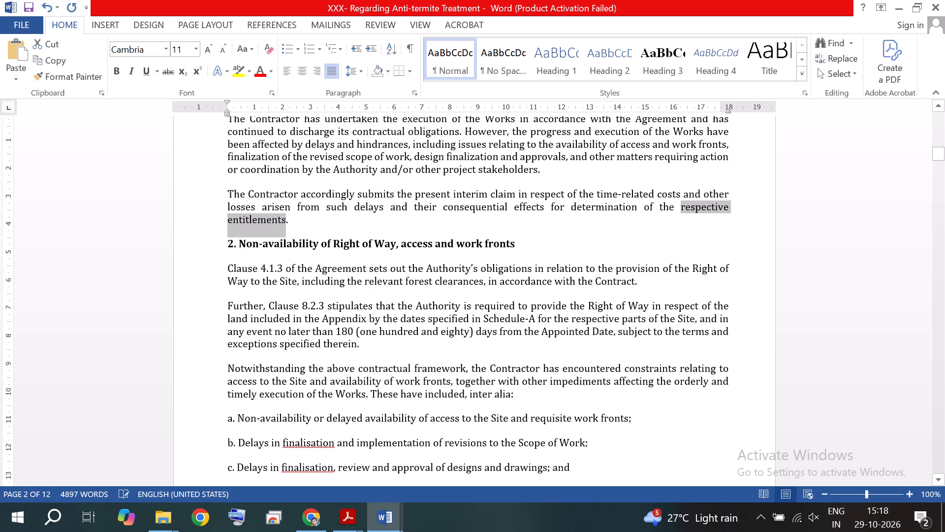
pyautogui.hotkey('shift', 'a')
pyautogui.write('uthority')
pyautogui.press('space')
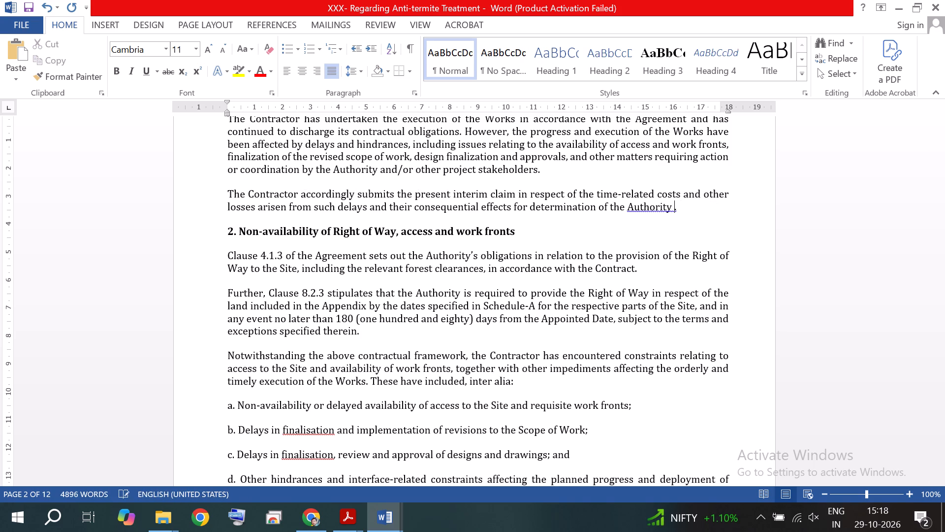
pyautogui.write('Engineer')
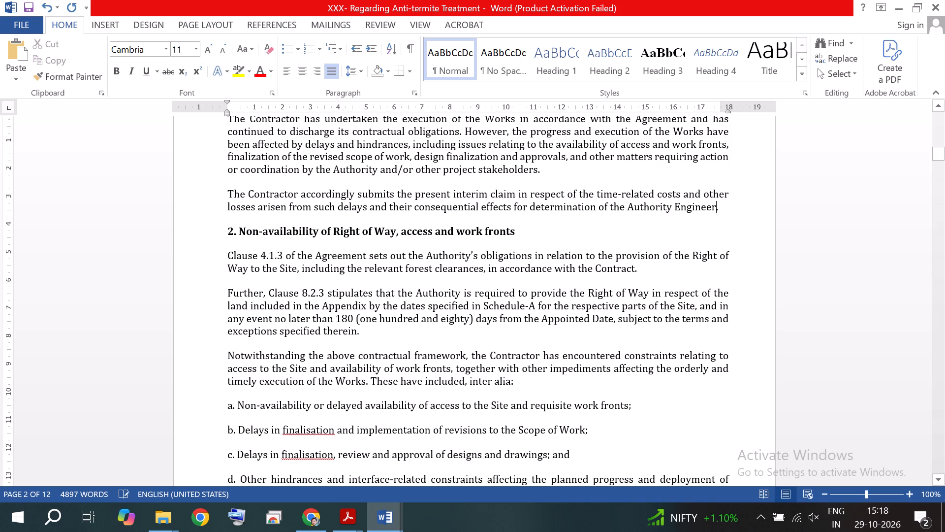
pyautogui.scroll(-1, 323, 290)
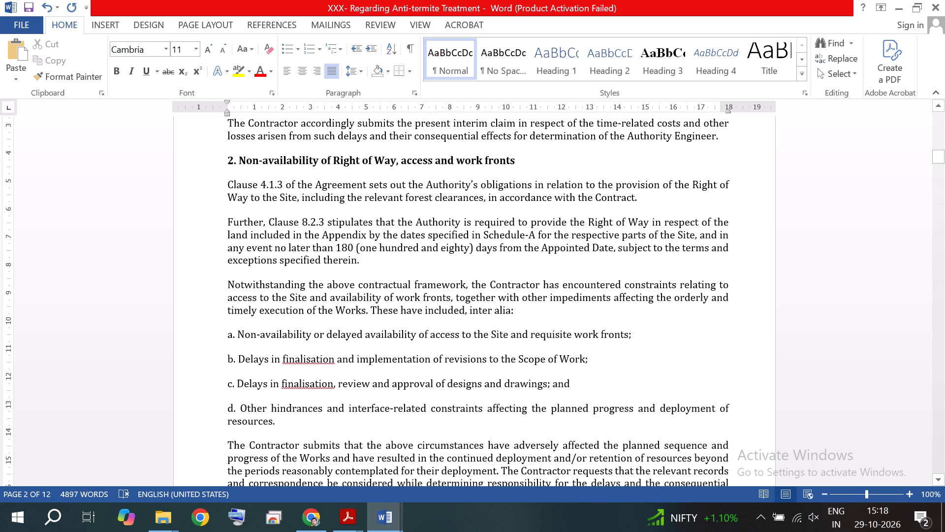
pyautogui.click(317, 507)
pyautogui.scroll(12, 442, 262)
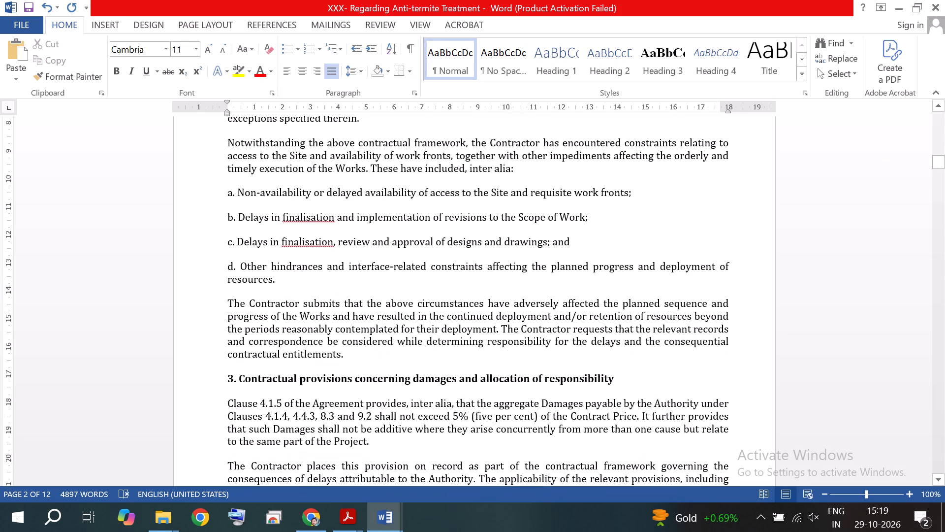
pyautogui.scroll(-1, 368, 351)
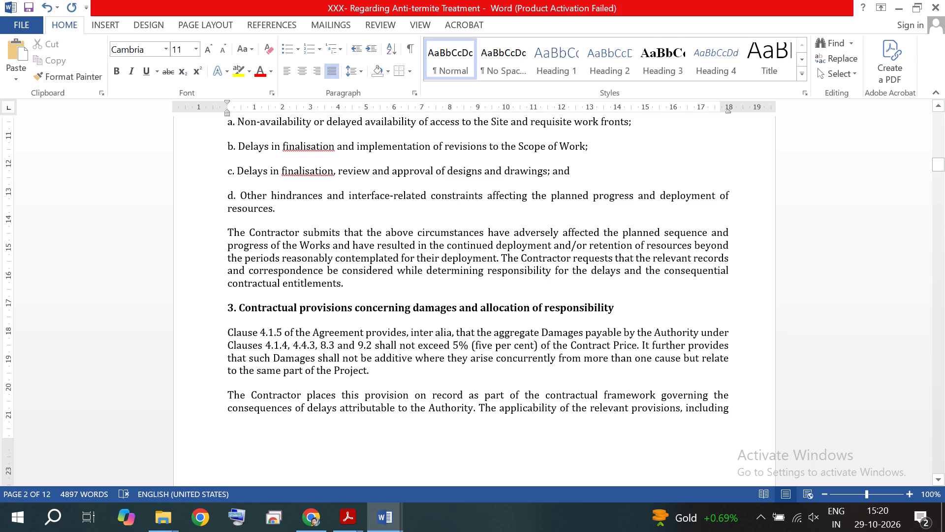
pyautogui.scroll(-5, 376, 333)
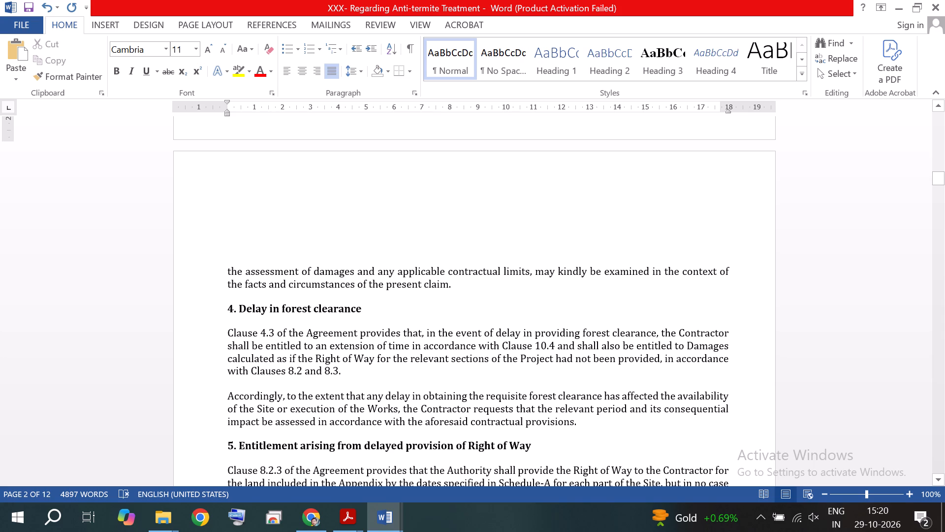
pyautogui.moveTo(347, 373); pyautogui.dragTo(232, 334)
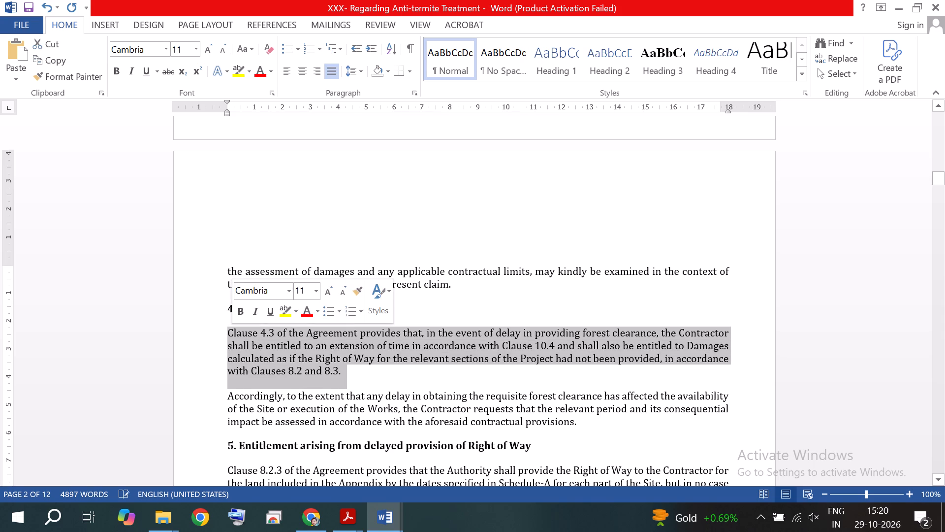
pyautogui.rightClick(251, 336)
pyautogui.click(286, 146)
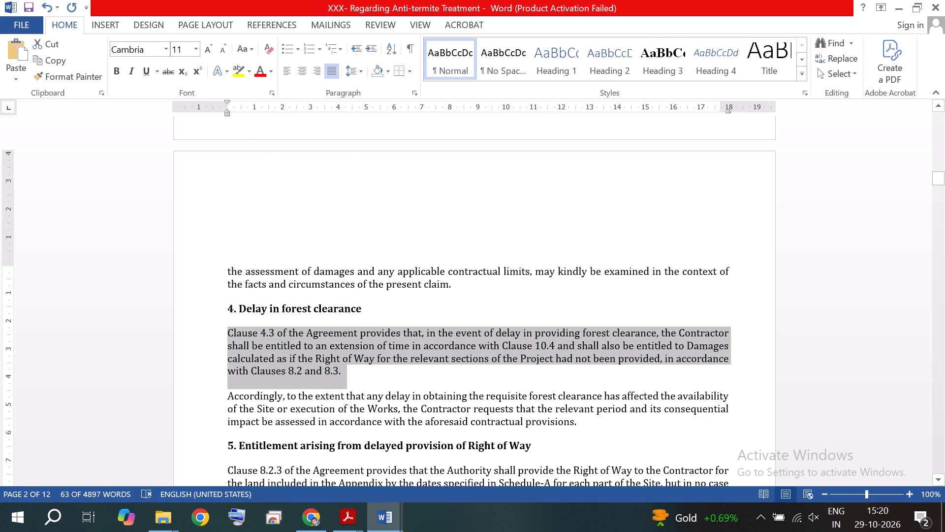
# Paste the copied Clause 4.3 paragraph into section 2 directly after the Clause 8.2.3 paragraph, without leaving an extra blank line.
pyautogui.scroll(9, 382, 233)
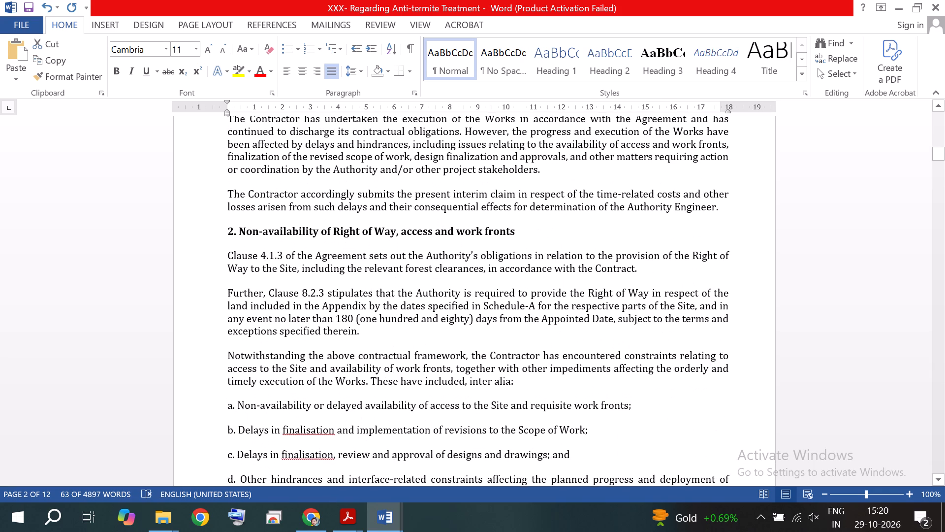
pyautogui.scroll(2, 380, 258)
pyautogui.scroll(3, 427, 286)
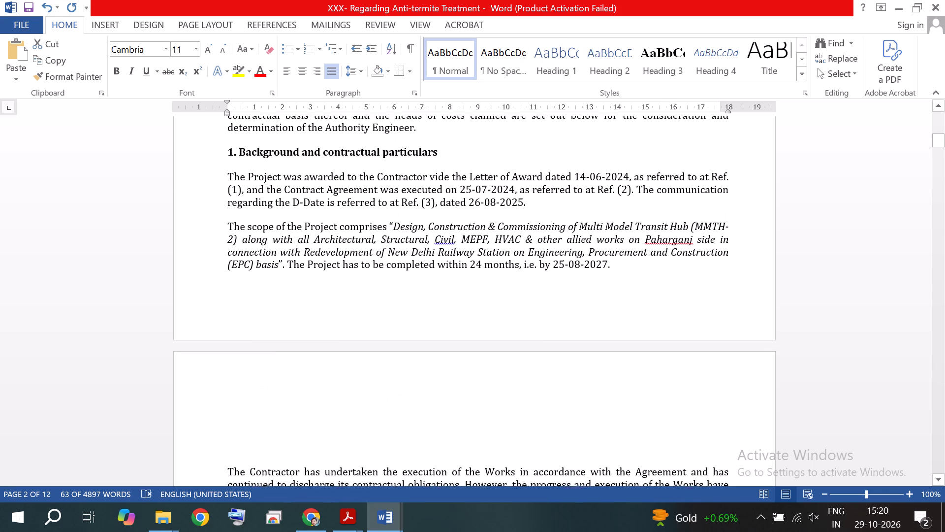
pyautogui.scroll(-4, 467, 298)
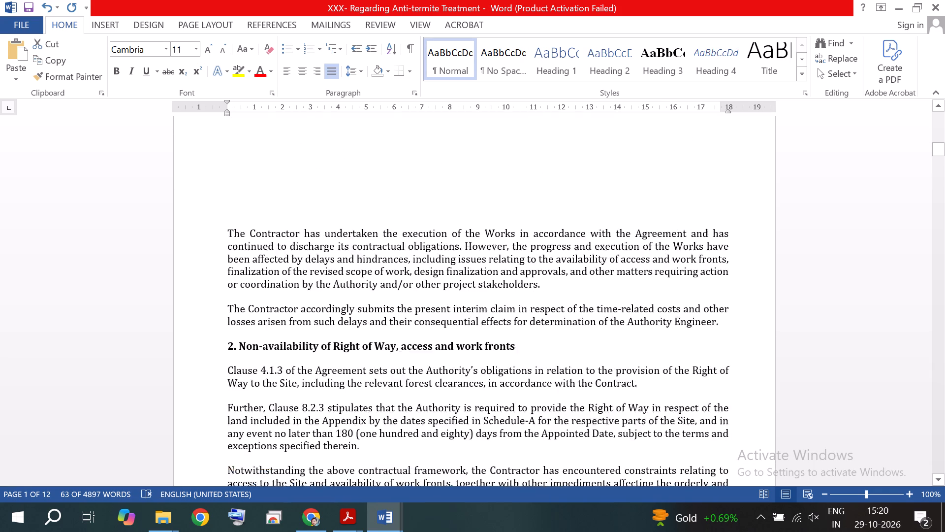
pyautogui.scroll(-1, 400, 309)
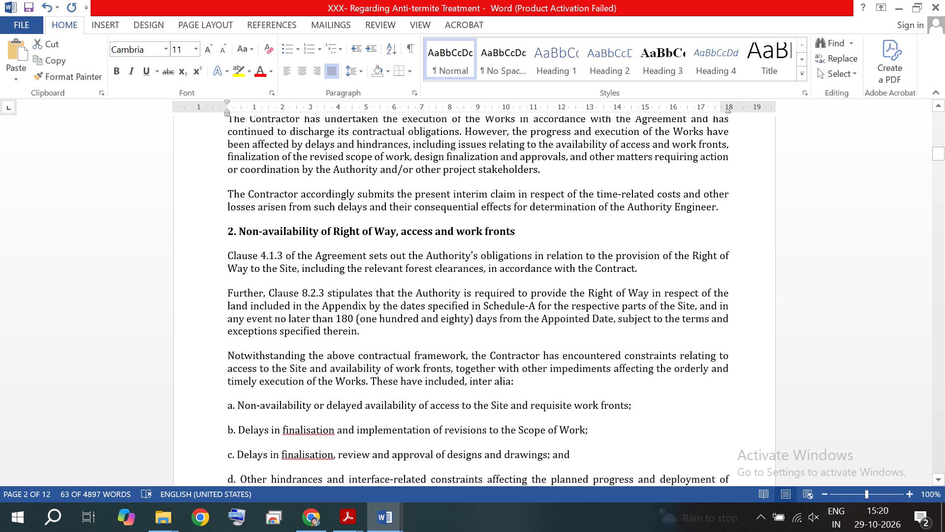
pyautogui.click(644, 271)
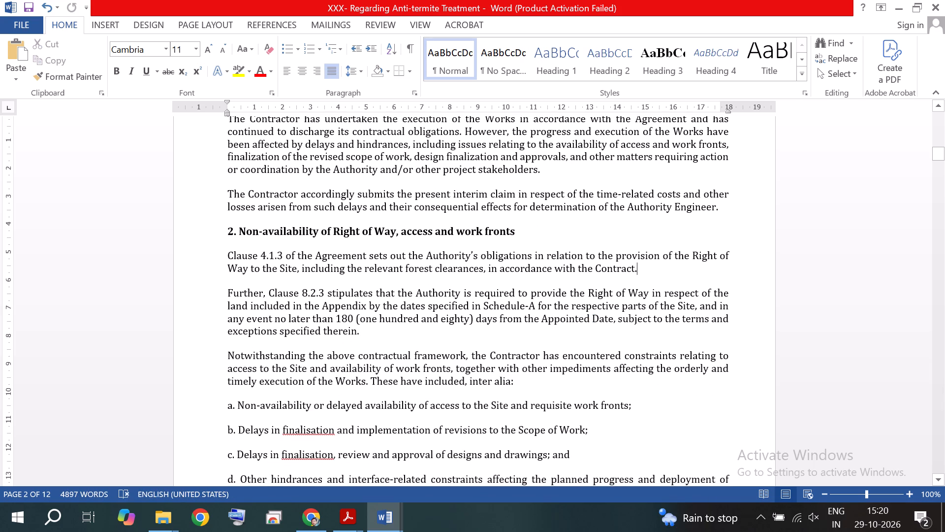
pyautogui.click(380, 330)
pyautogui.press('Return')
pyautogui.hotkey('ctrl', 'v')
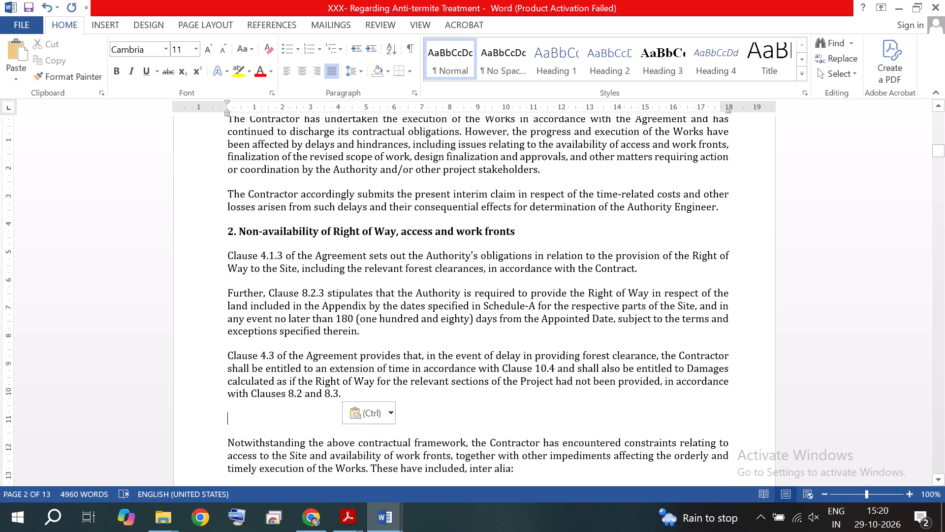
pyautogui.press('BackSpace')
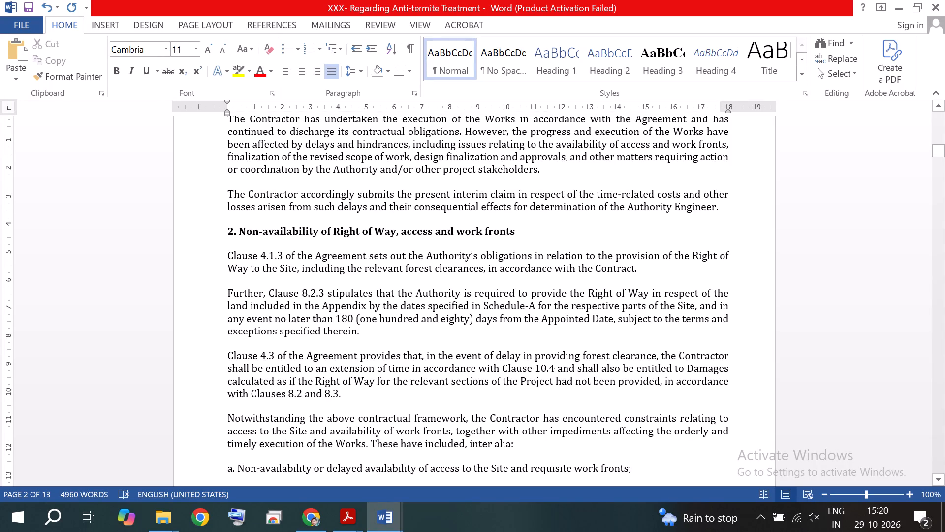
# Correct the spelling "finalisation" to "finalization" in items b and c of the section 2 list.
pyautogui.scroll(-2, 427, 399)
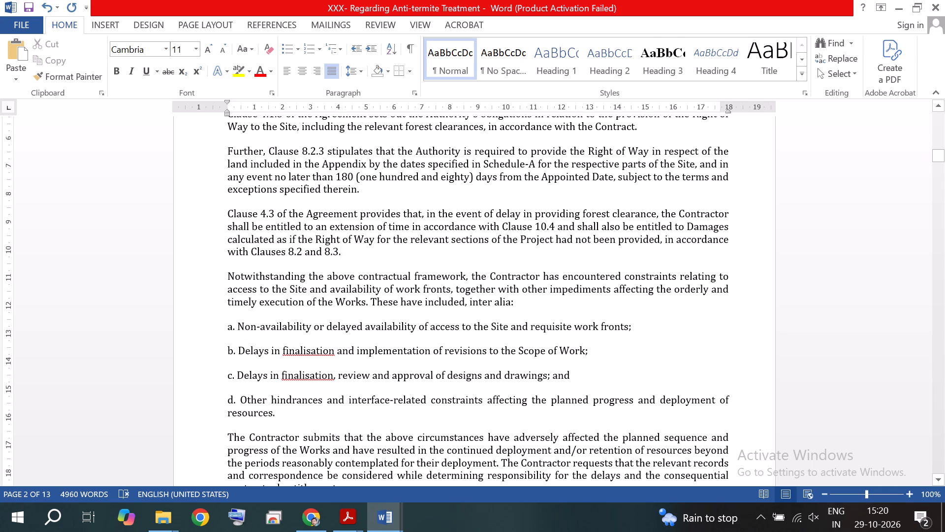
pyautogui.scroll(1, 334, 313)
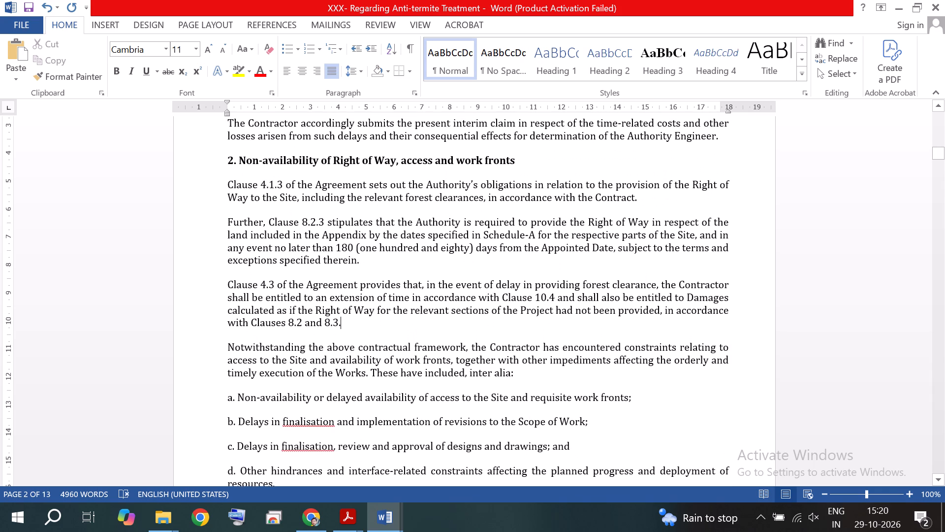
pyautogui.scroll(-2, 334, 313)
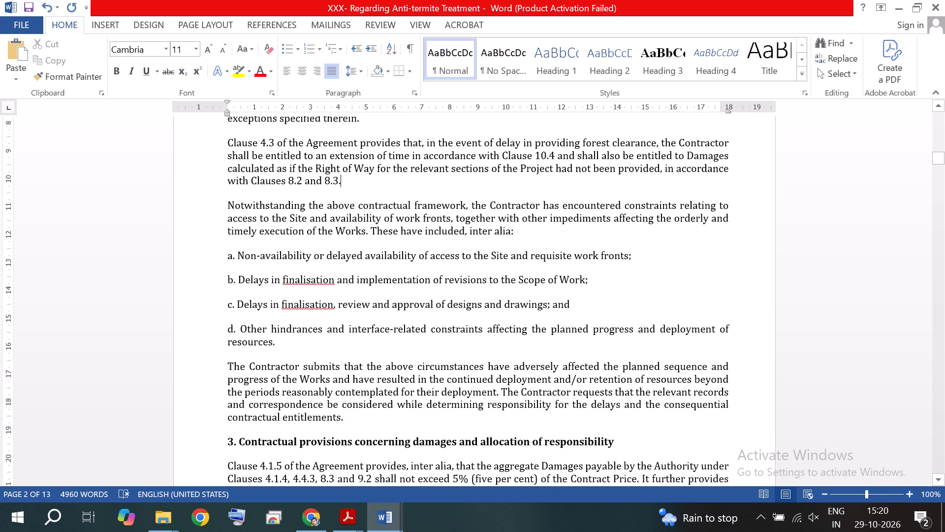
pyautogui.click(239, 258)
pyautogui.click(318, 282)
pyautogui.rightClick(318, 282)
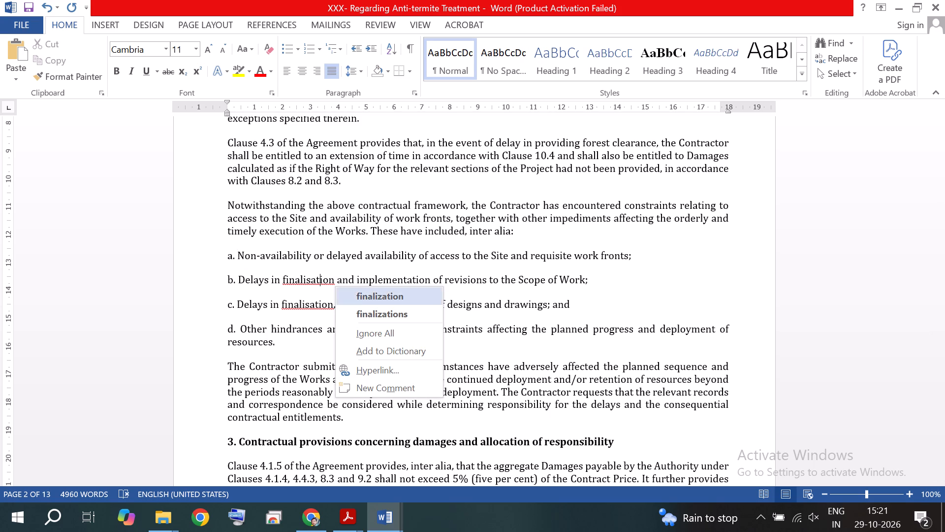
pyautogui.click(359, 292)
pyautogui.rightClick(318, 304)
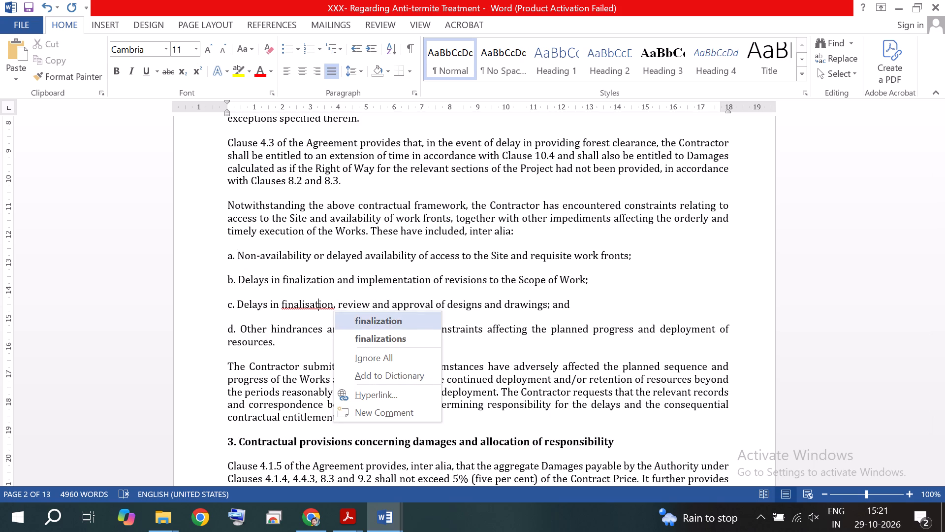
pyautogui.click(369, 313)
# Indent list items a to d in section 2 by one level each.
pyautogui.click(239, 255)
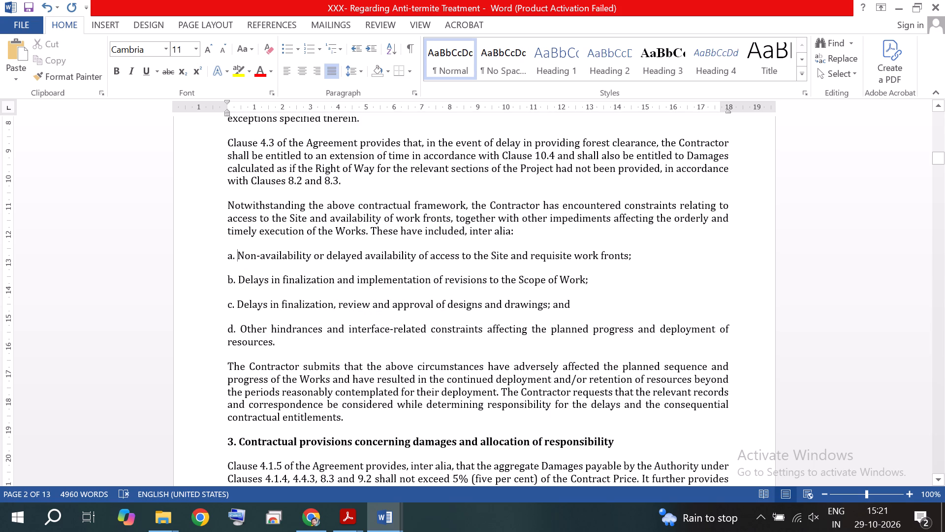
pyautogui.click(367, 49)
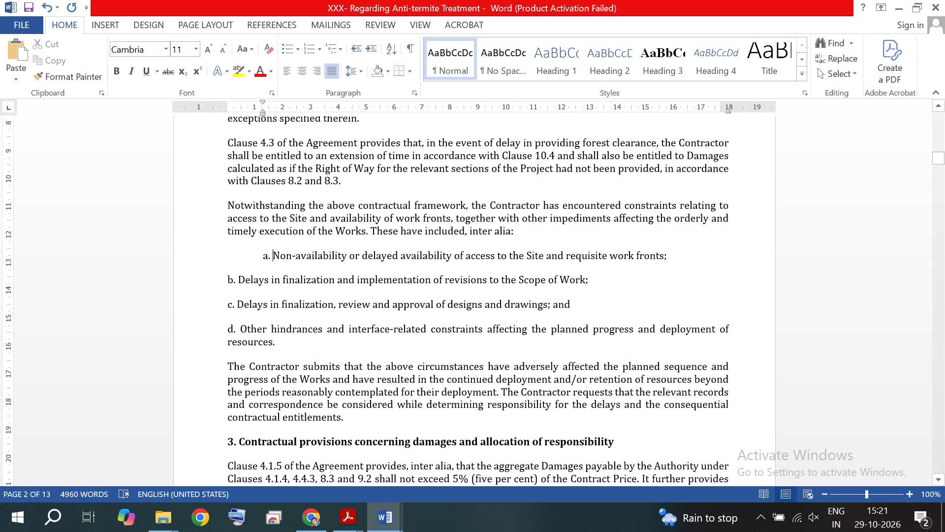
pyautogui.click(238, 278)
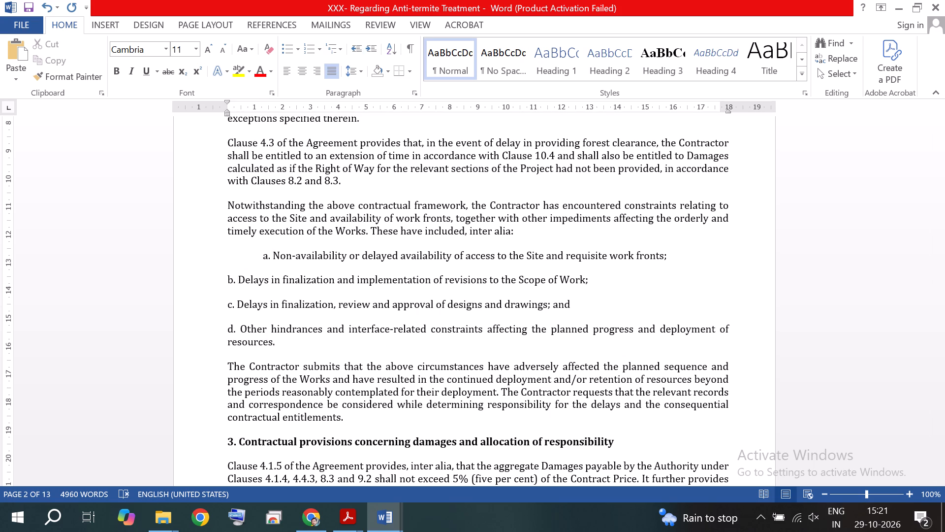
pyautogui.click(377, 55)
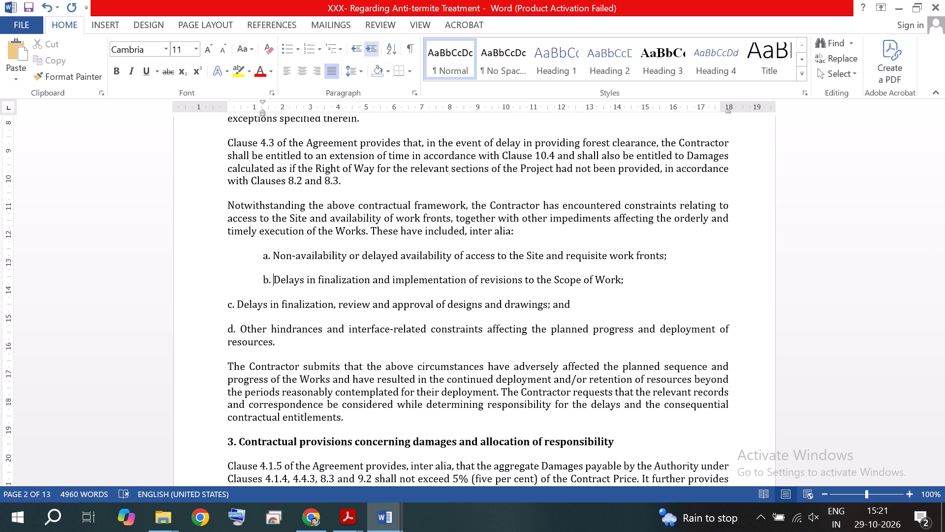
pyautogui.click(239, 304)
pyautogui.click(371, 50)
pyautogui.scroll(-1, 341, 307)
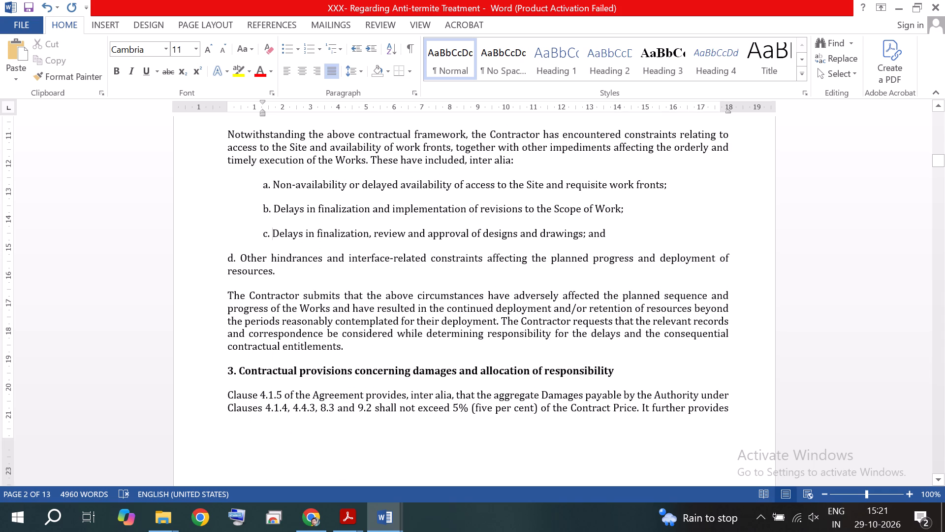
pyautogui.click(240, 262)
pyautogui.click(375, 50)
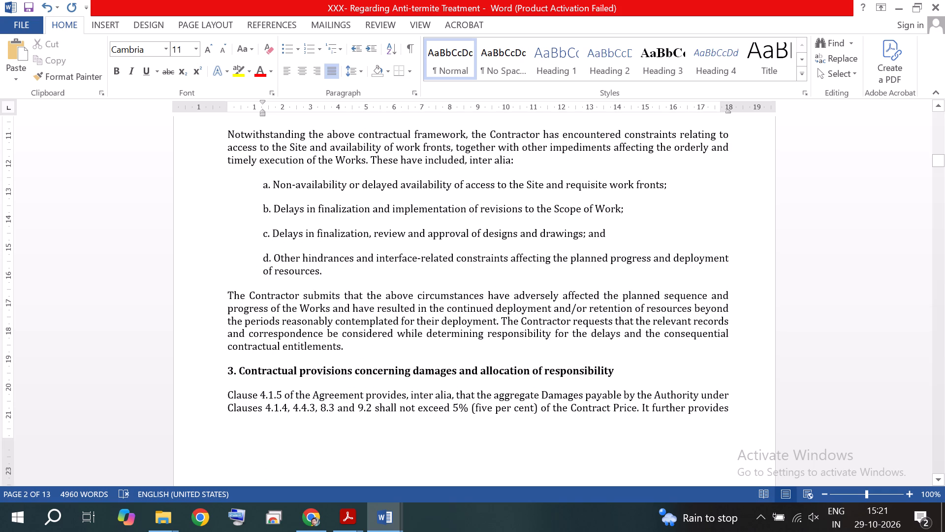
# Delete the whole section "4. Delay in forest clearance", including its heading and both paragraphs.
pyautogui.scroll(-1, 343, 297)
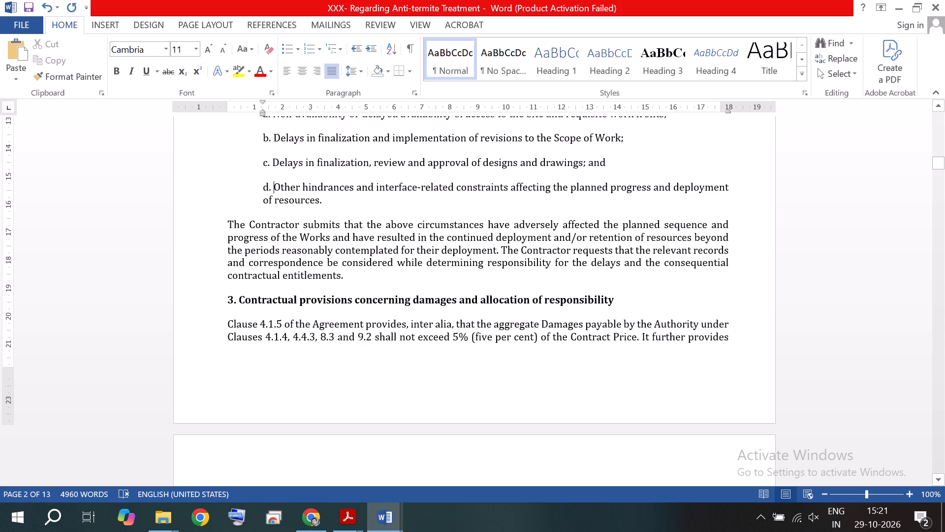
pyautogui.scroll(-1, 401, 284)
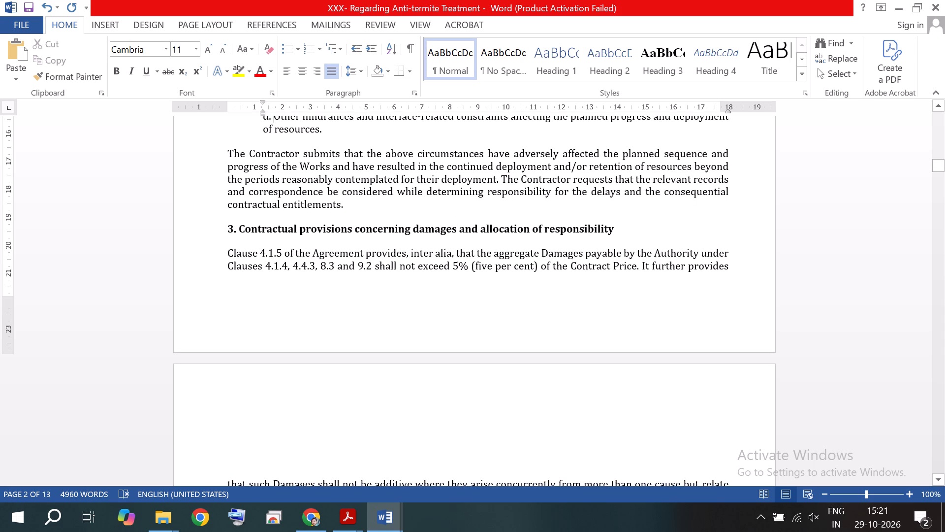
pyautogui.scroll(-1, 390, 276)
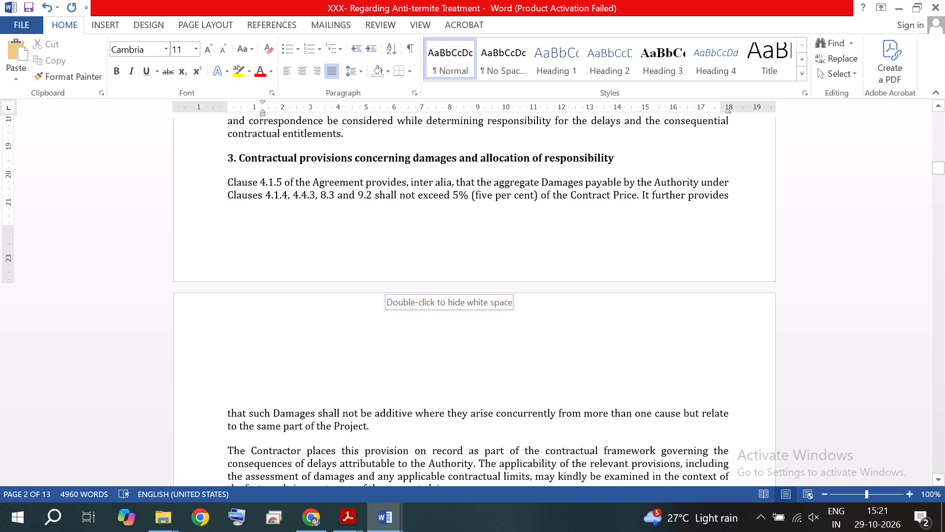
pyautogui.scroll(-2, 389, 290)
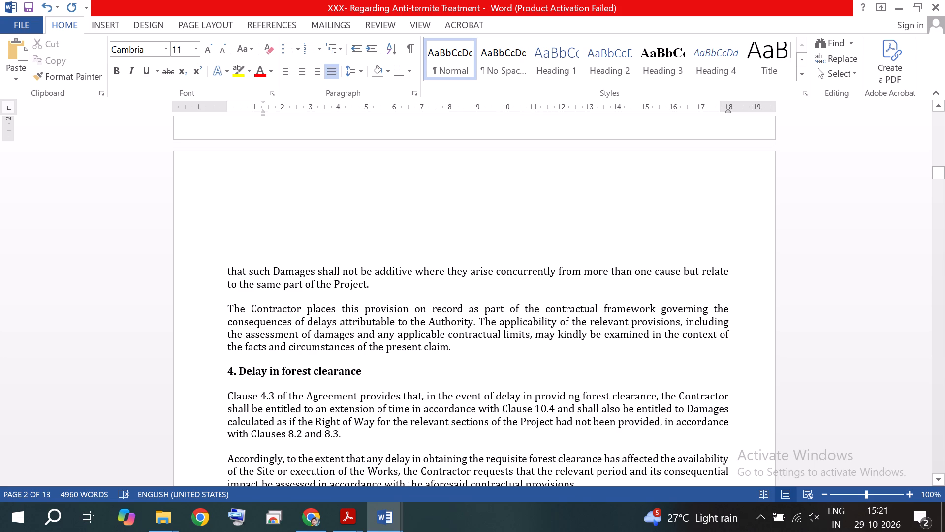
pyautogui.scroll(-2, 389, 290)
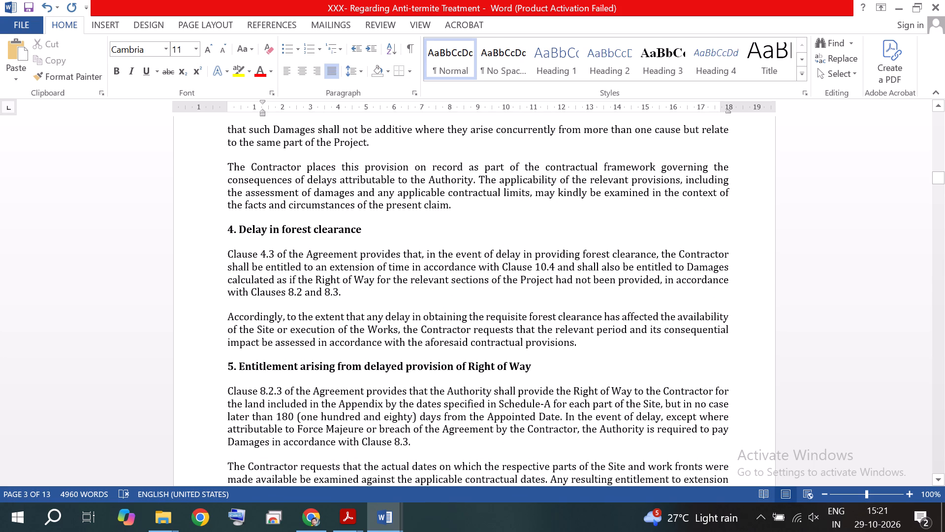
pyautogui.moveTo(590, 343); pyautogui.dragTo(295, 243)
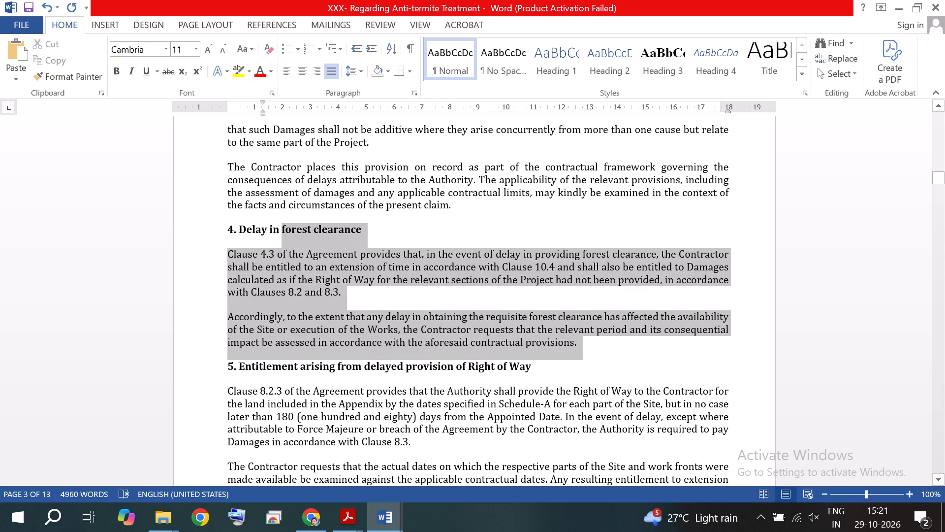
pyautogui.moveTo(295, 243); pyautogui.dragTo(236, 230)
pyautogui.press('BackSpace')
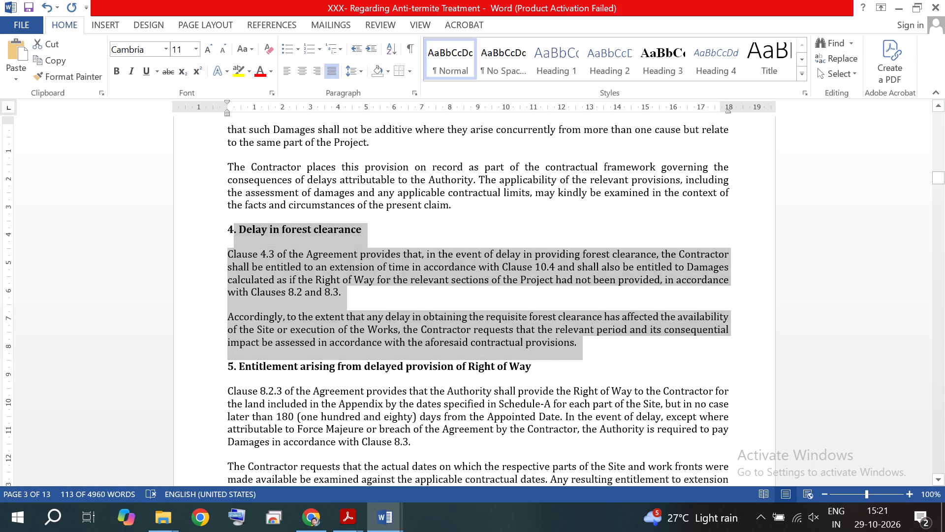
pyautogui.press('BackSpace')
pyautogui.press('BackSpace')
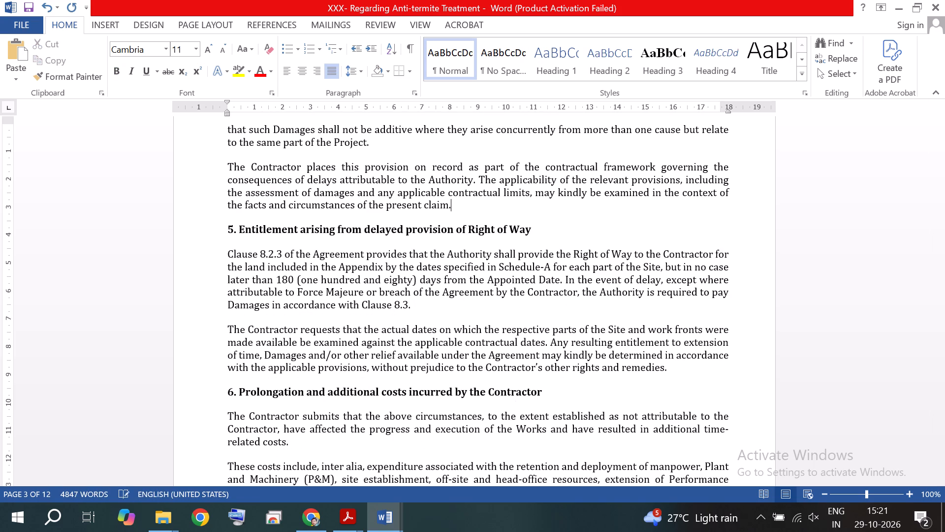
# Renumber the Right of Way entitlement heading as 4 and the prolongation and additional costs heading as 5.
pyautogui.click(235, 229)
pyautogui.click(231, 229)
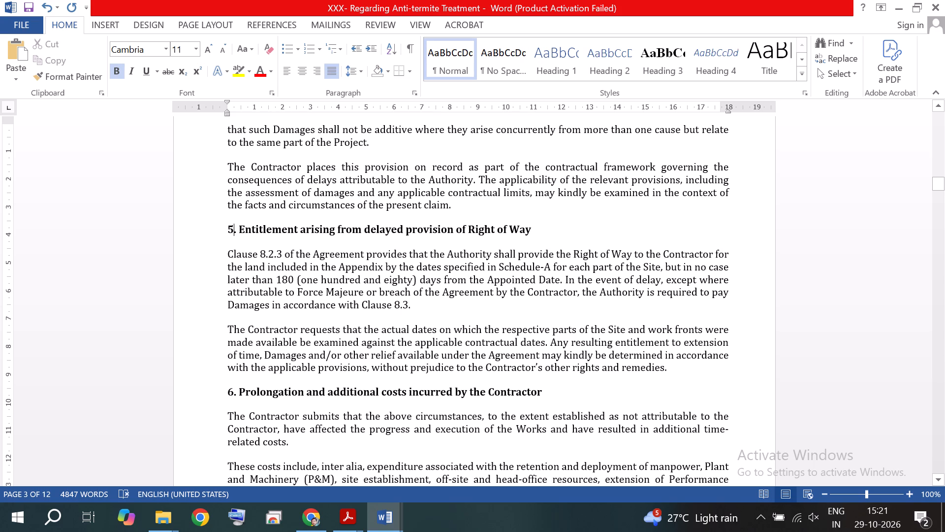
pyautogui.press('BackSpace')
pyautogui.press('4')
pyautogui.click(230, 391)
pyautogui.press('Delete')
pyautogui.press('5')
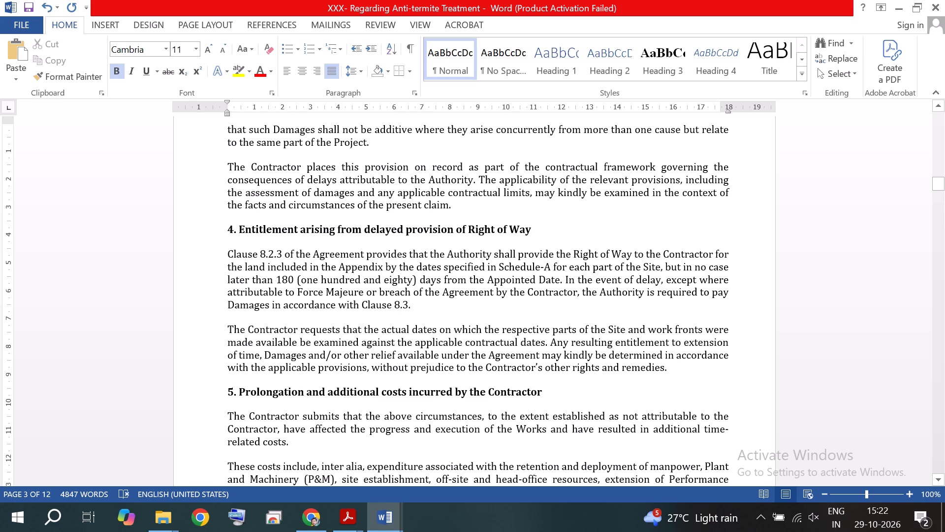
# Review section 5 on prolongation costs and correct the spelling "organisational" to "organizational".
pyautogui.scroll(-1, 459, 324)
pyautogui.scroll(-1, 419, 296)
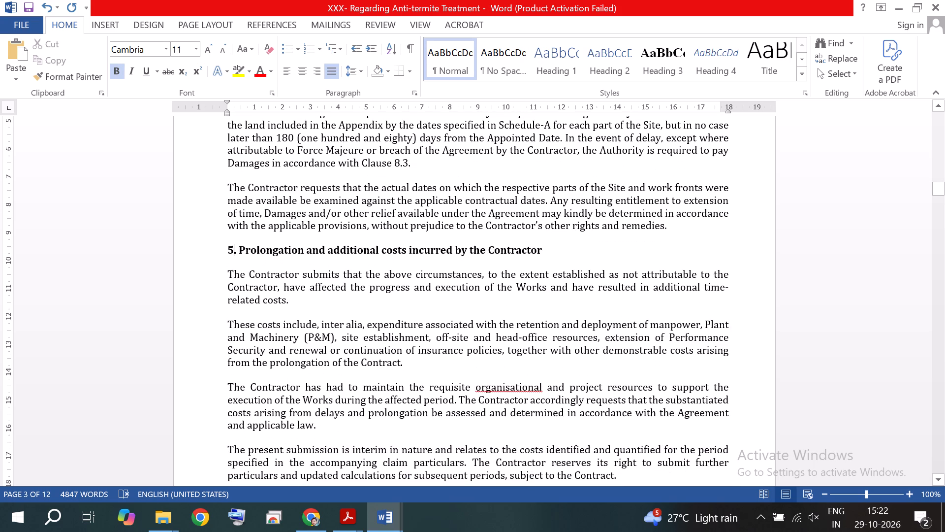
pyautogui.scroll(-1, 381, 312)
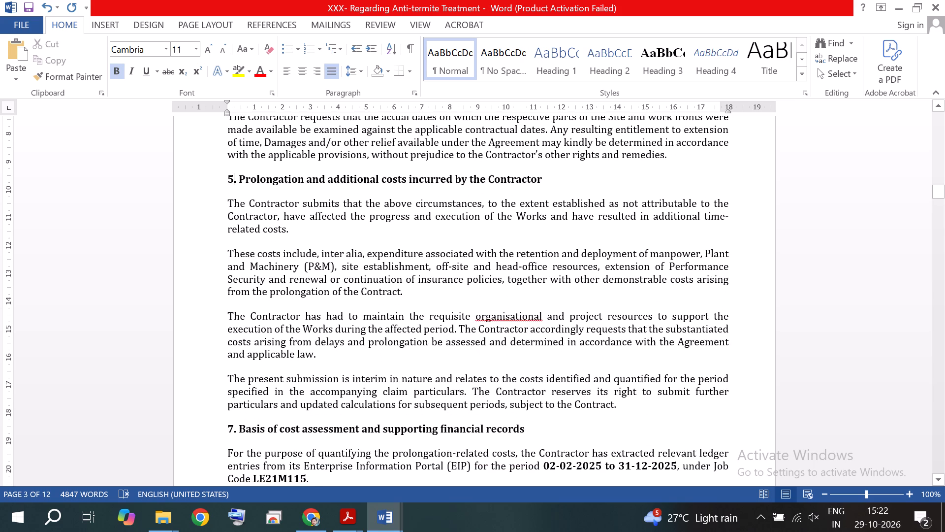
pyautogui.moveTo(362, 254); pyautogui.dragTo(330, 254)
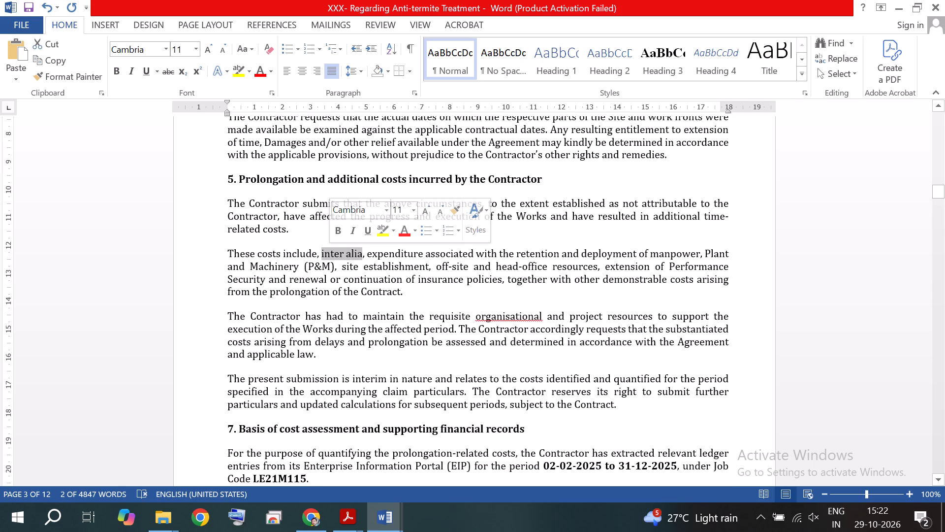
pyautogui.click(399, 253)
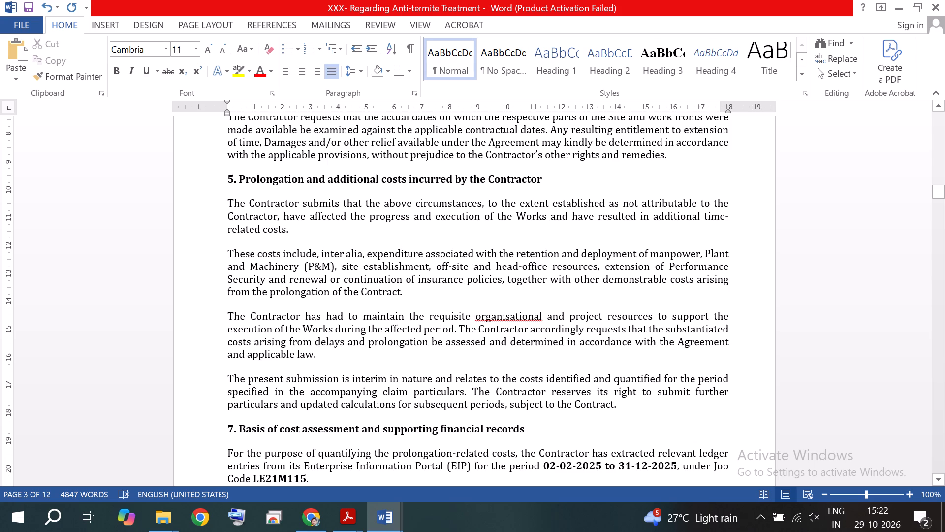
pyautogui.scroll(-1, 315, 310)
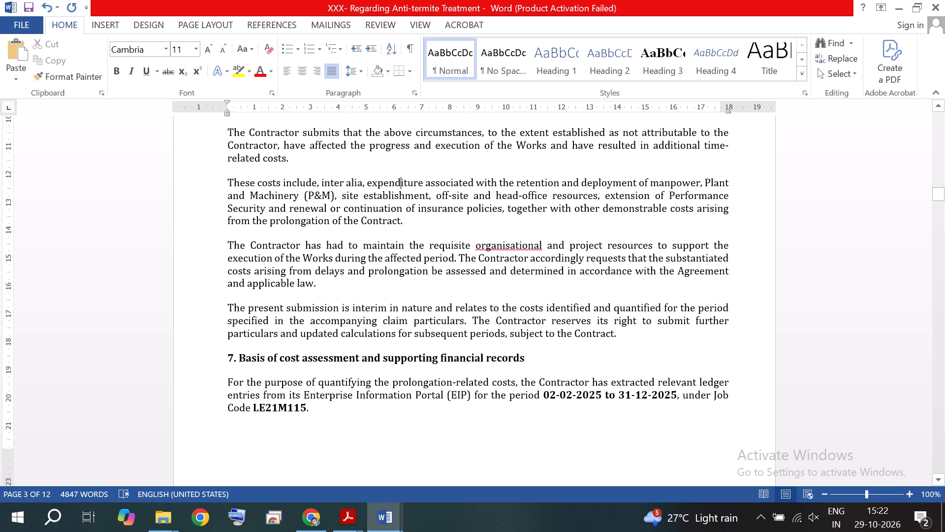
pyautogui.rightClick(504, 245)
pyautogui.click(570, 261)
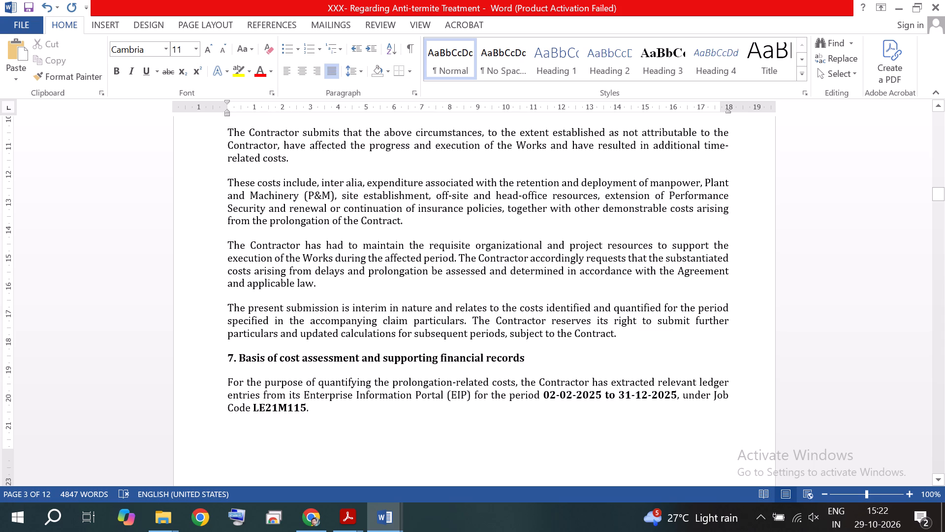
# Highlight in yellow the section 7 paragraphs on the extracted EIP ledger entries and on the EIP financial management system.
pyautogui.scroll(-1, 414, 301)
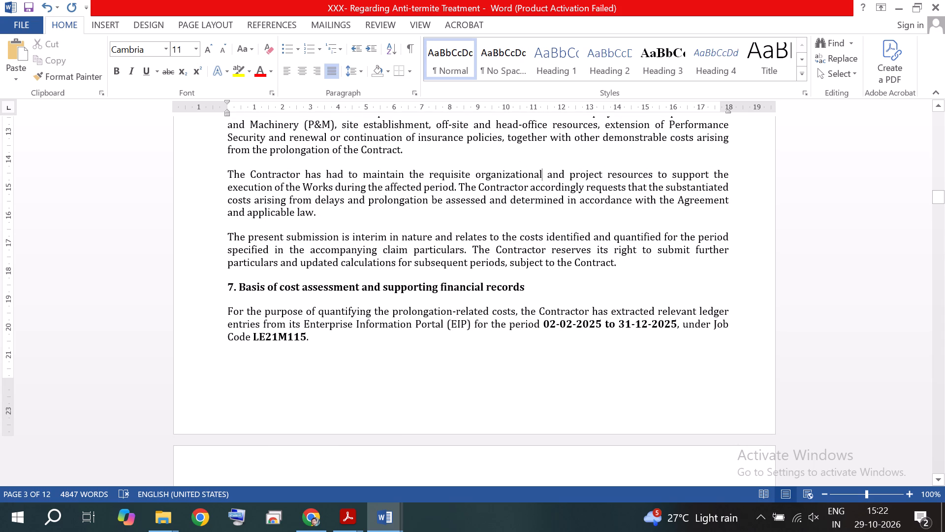
pyautogui.scroll(-1, 451, 269)
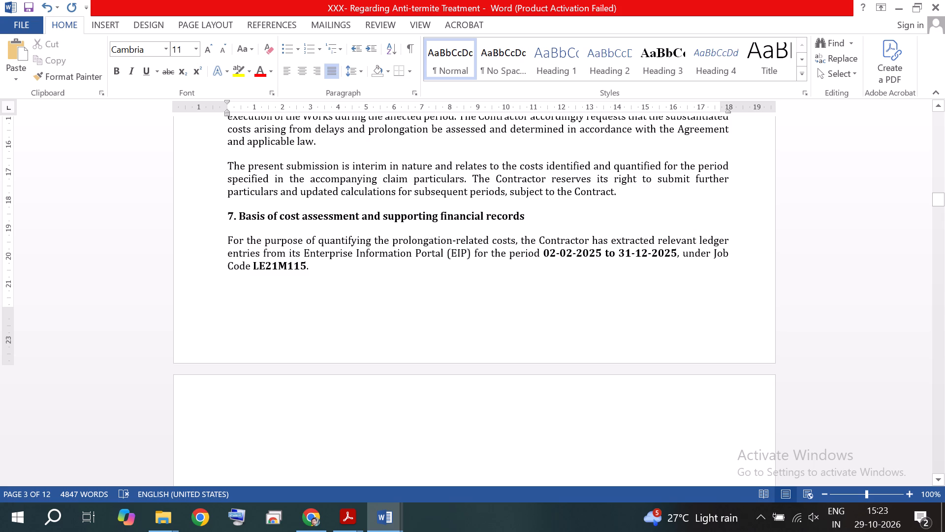
pyautogui.tripleClick(518, 246)
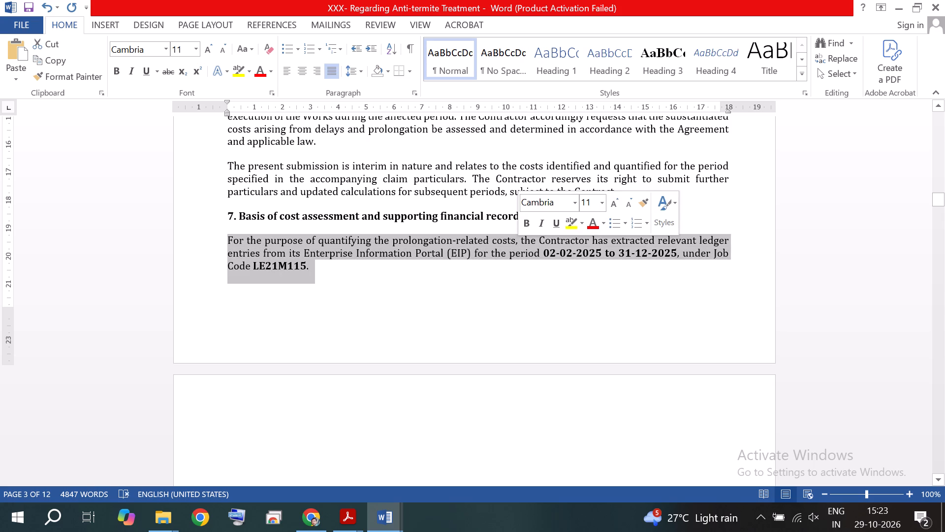
pyautogui.click(565, 227)
pyautogui.scroll(-4, 528, 274)
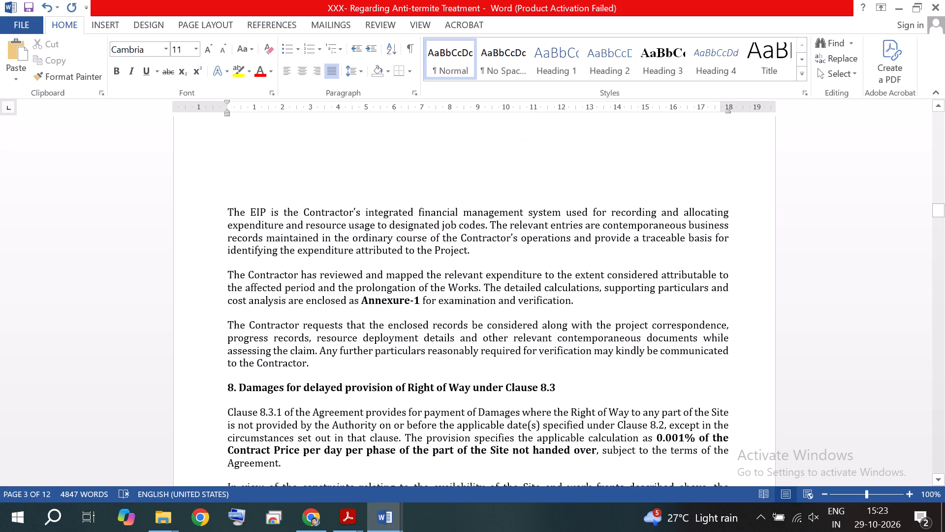
pyautogui.tripleClick(448, 235)
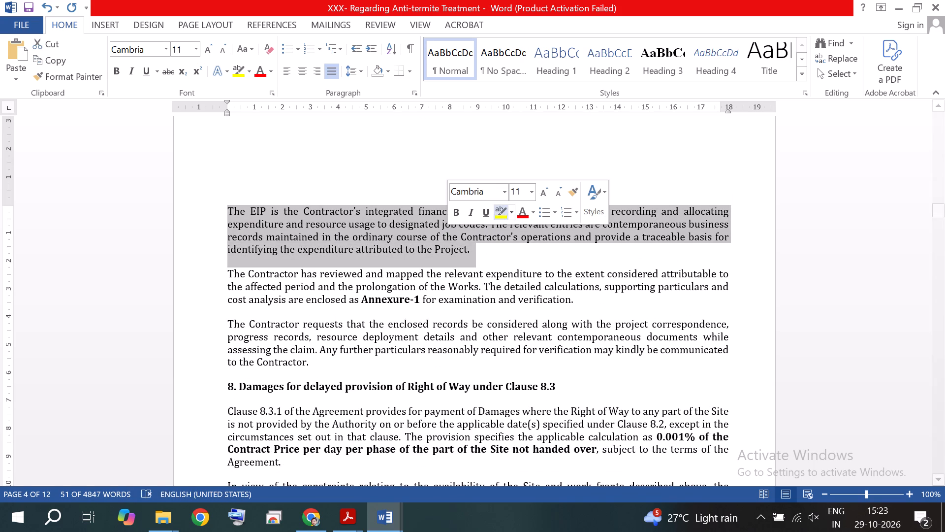
pyautogui.click(497, 211)
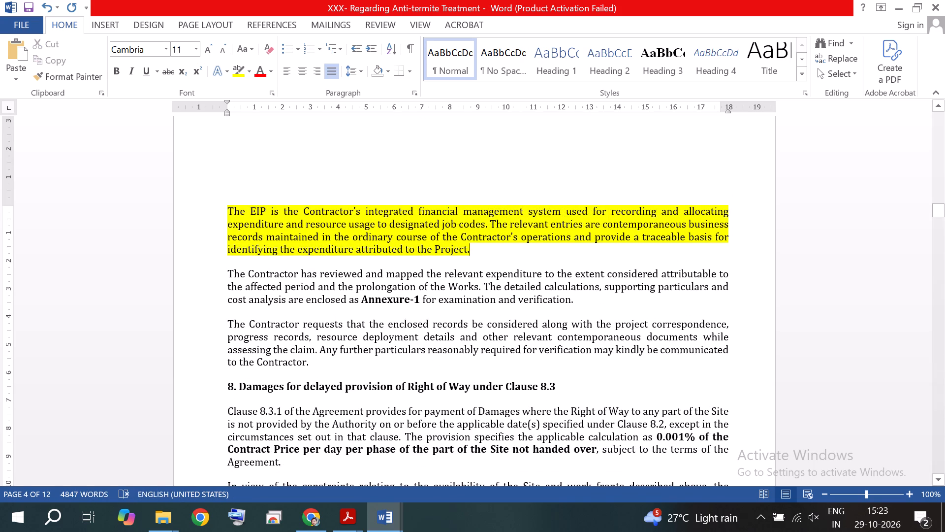
# Apply all borders to the Bank Guarantee particulars table in section 9.
pyautogui.scroll(-2, 436, 329)
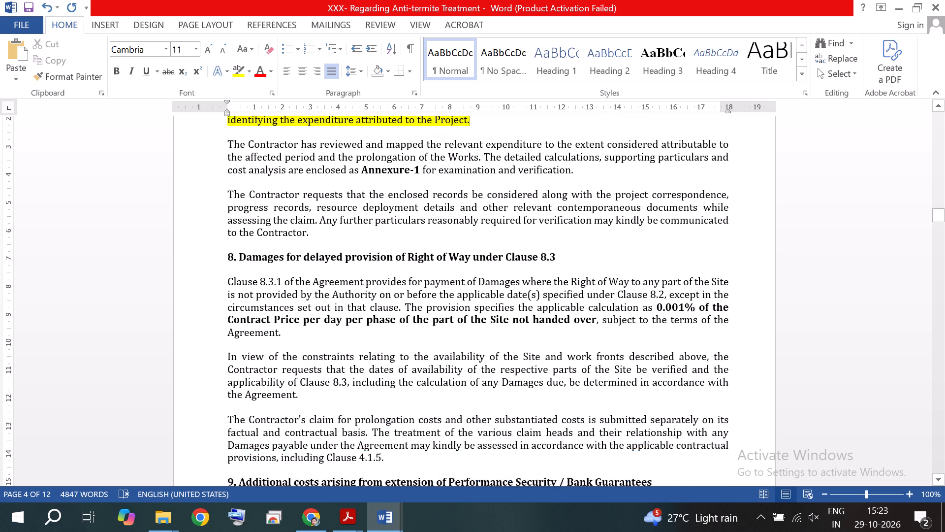
pyautogui.scroll(-1, 414, 319)
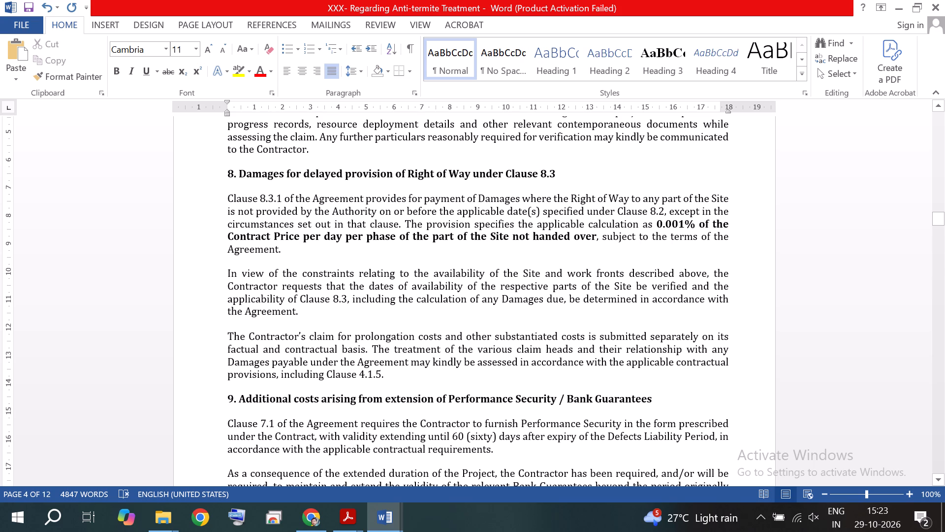
pyautogui.scroll(-1, 331, 313)
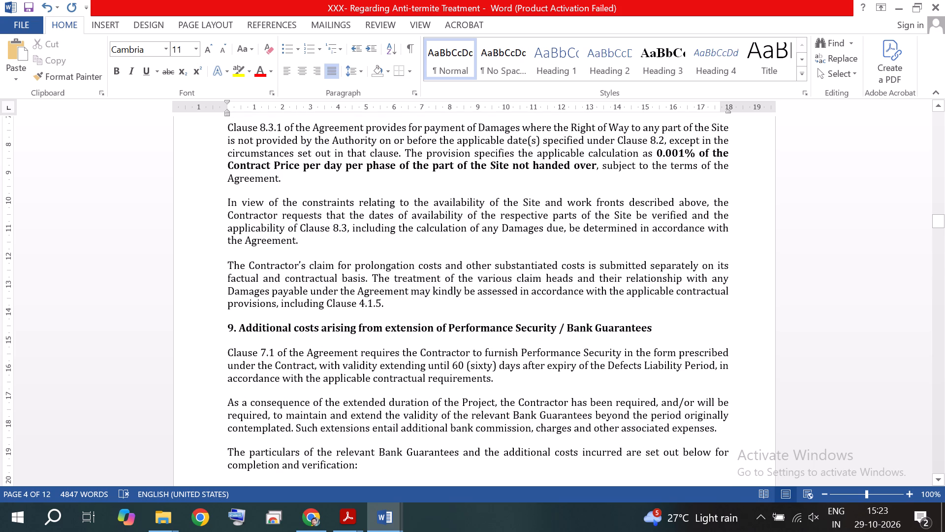
pyautogui.scroll(-2, 331, 313)
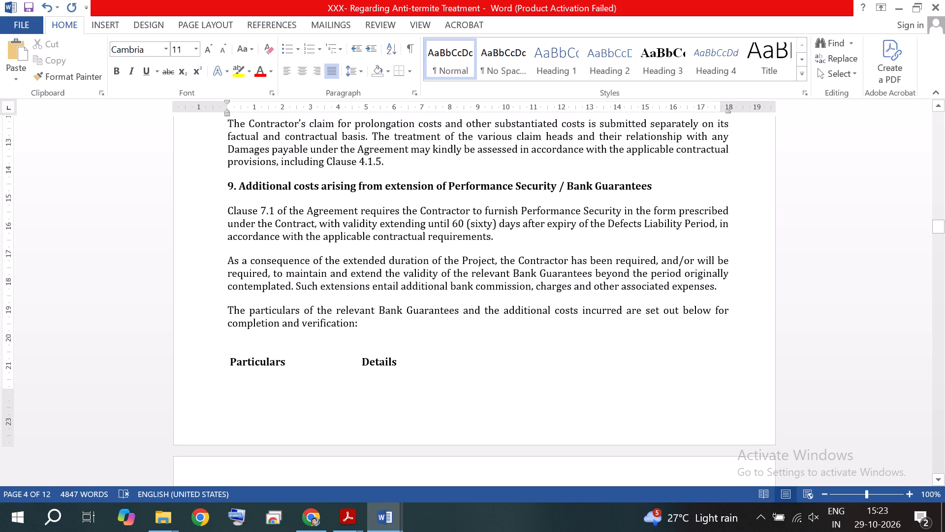
pyautogui.scroll(-2, 440, 274)
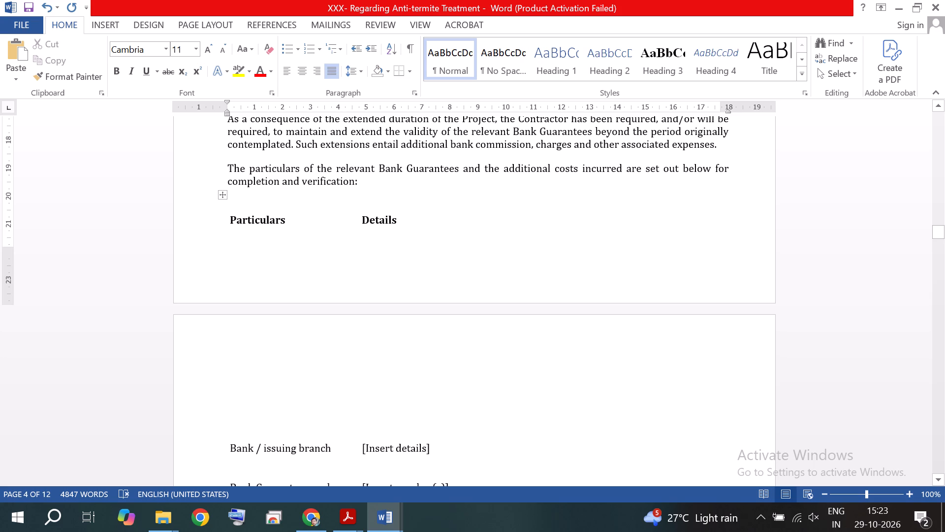
pyautogui.click(222, 196)
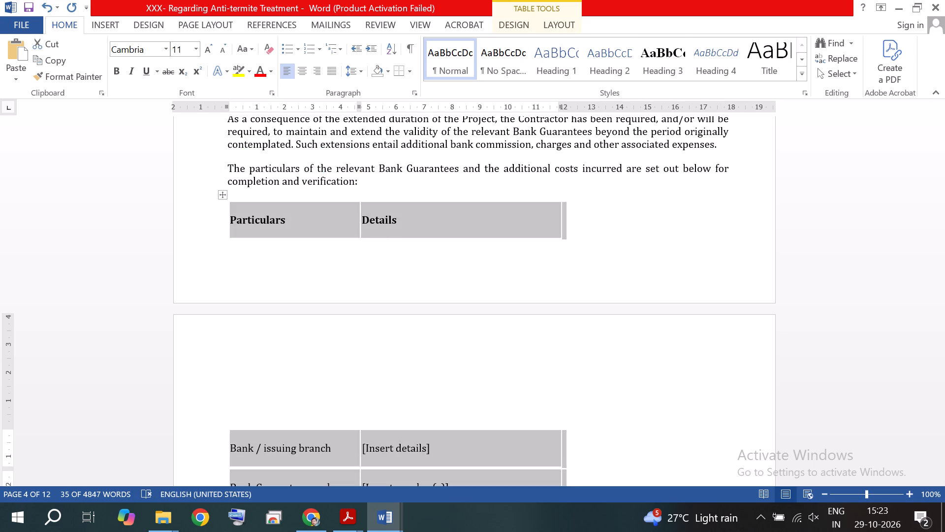
pyautogui.click(412, 75)
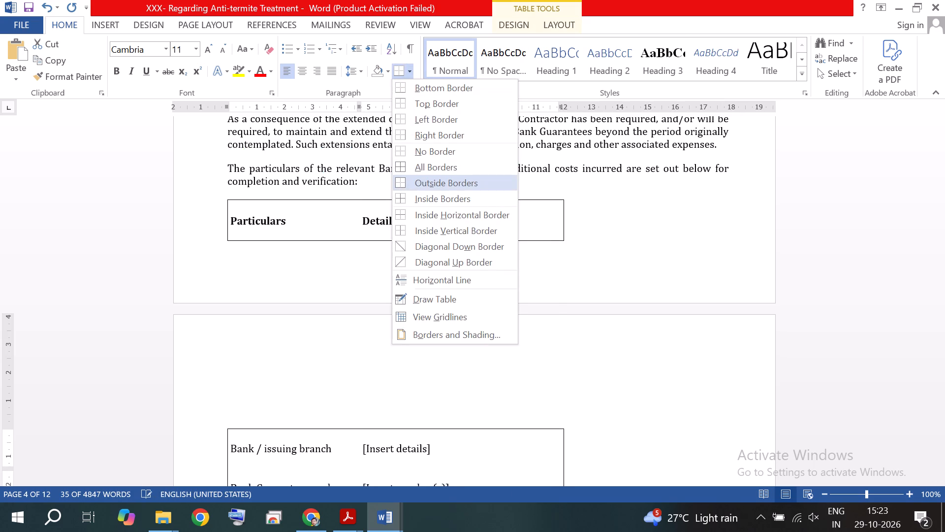
pyautogui.click(426, 172)
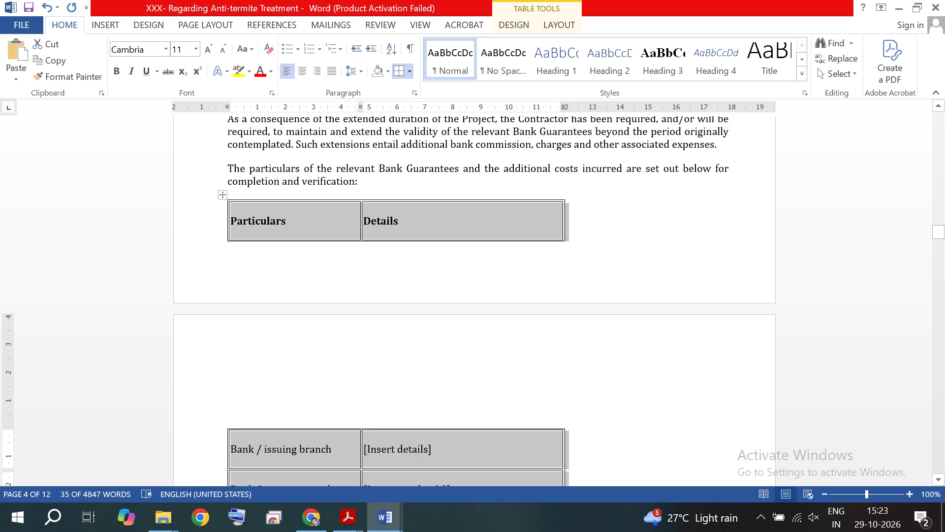
pyautogui.click(409, 71)
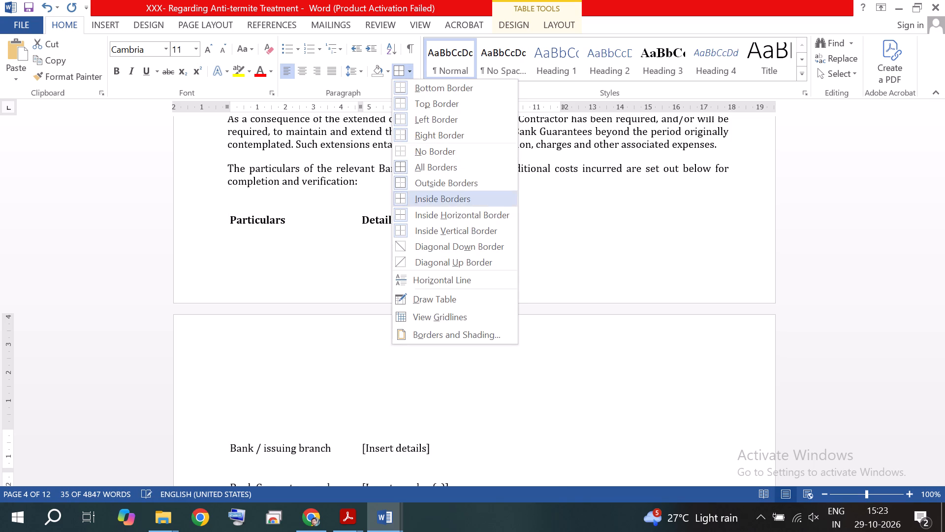
pyautogui.click(334, 229)
pyautogui.click(426, 226)
# Insert a new column before the Particulars column in the section 9 Bank Guarantee table.
pyautogui.scroll(-3, 426, 226)
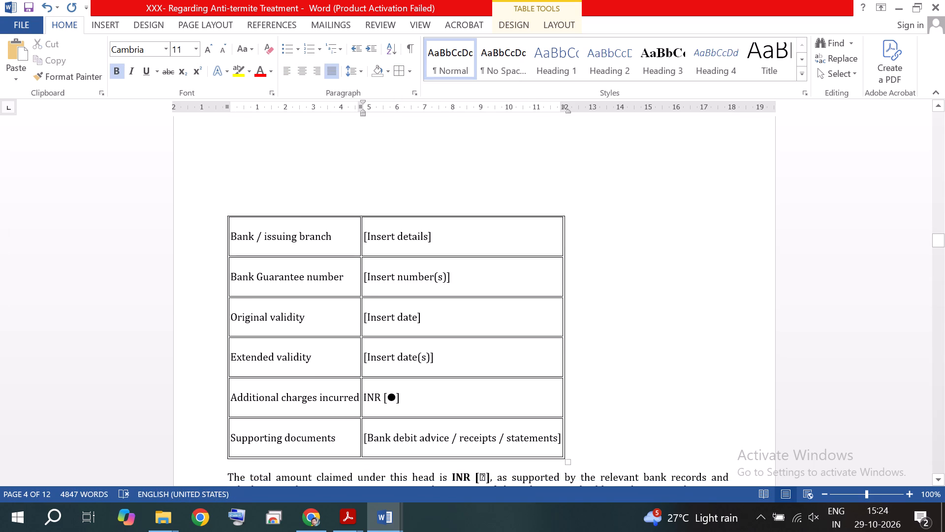
pyautogui.scroll(2, 356, 221)
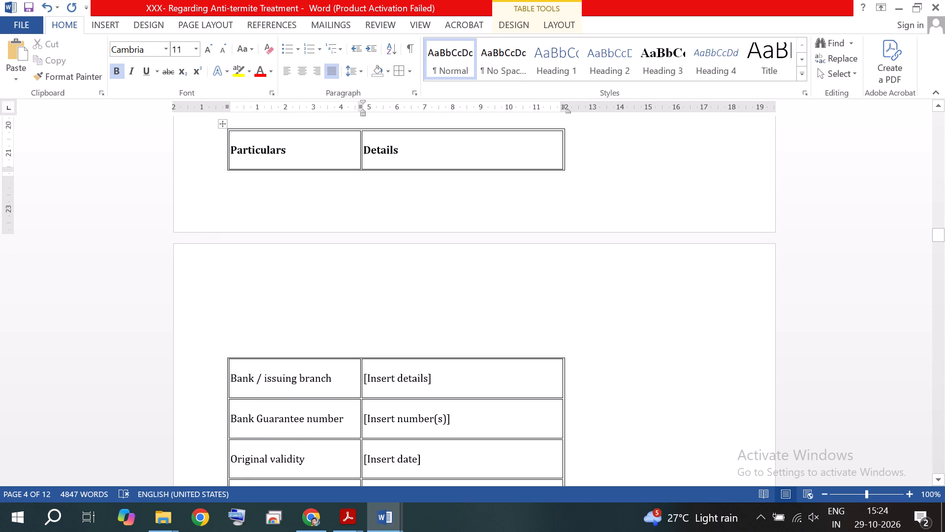
pyautogui.click(221, 120)
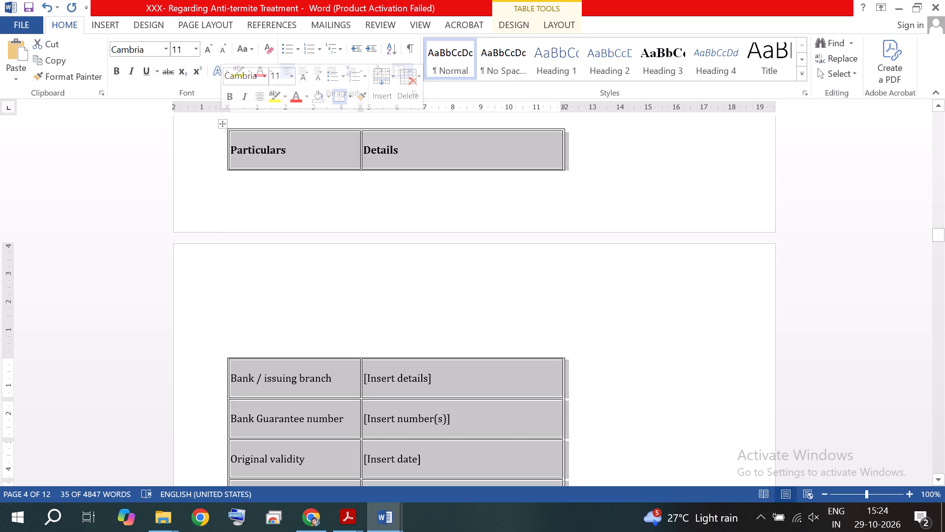
pyautogui.click(263, 142)
pyautogui.rightClick(263, 142)
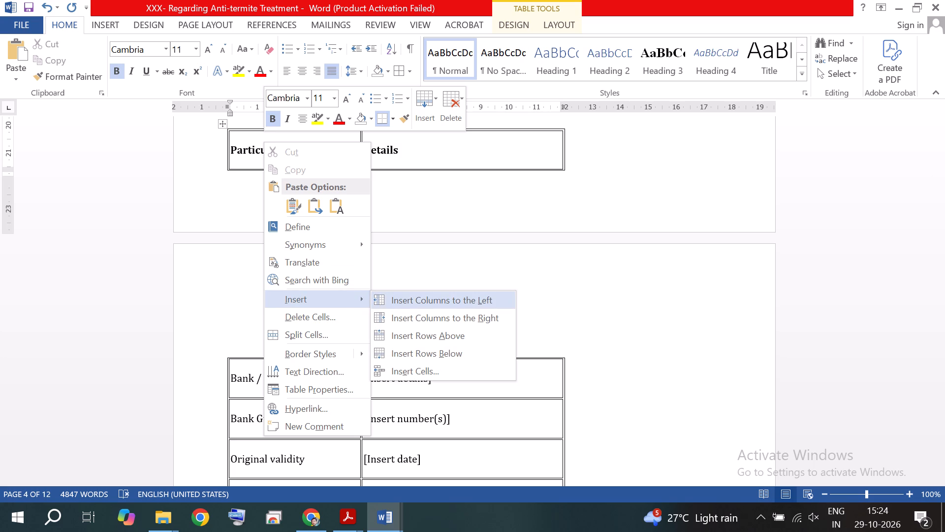
pyautogui.click(425, 304)
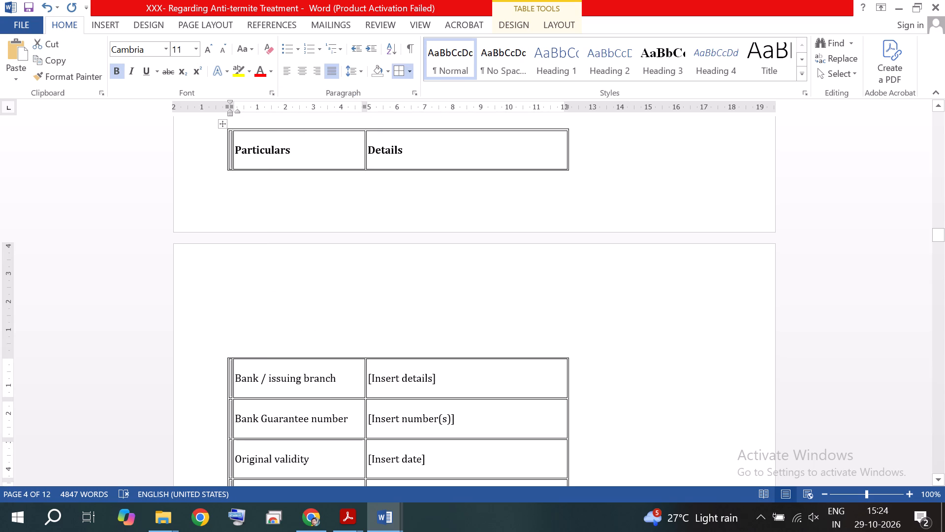
# Enter "Sr. No." as the heading of the new first column of the Bank Guarantee table.
pyautogui.click(229, 145)
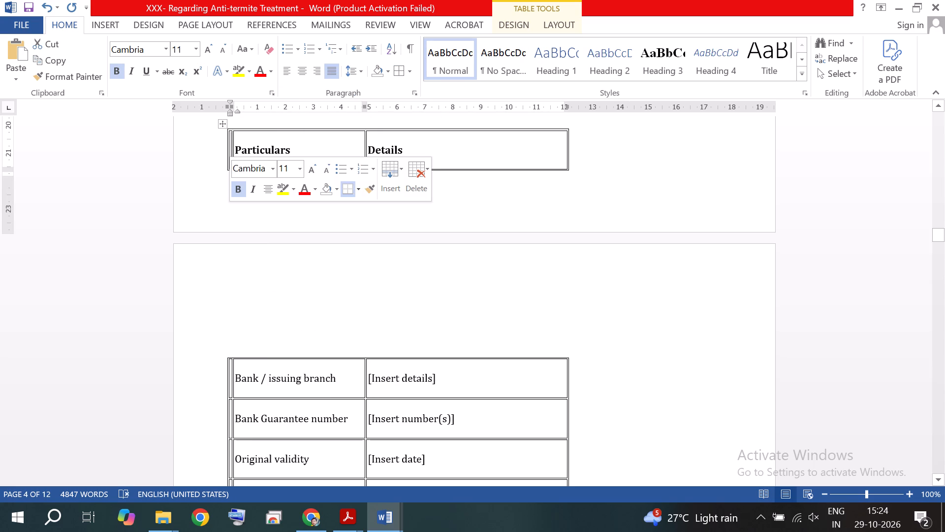
pyautogui.click(249, 146)
pyautogui.press('Left')
pyautogui.press('Left')
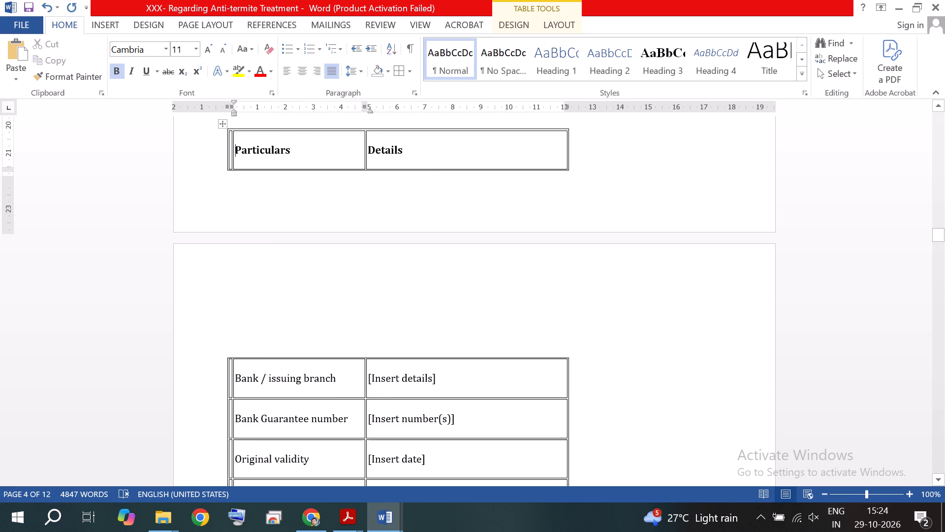
pyautogui.press('Left')
pyautogui.hotkey('shift', 's')
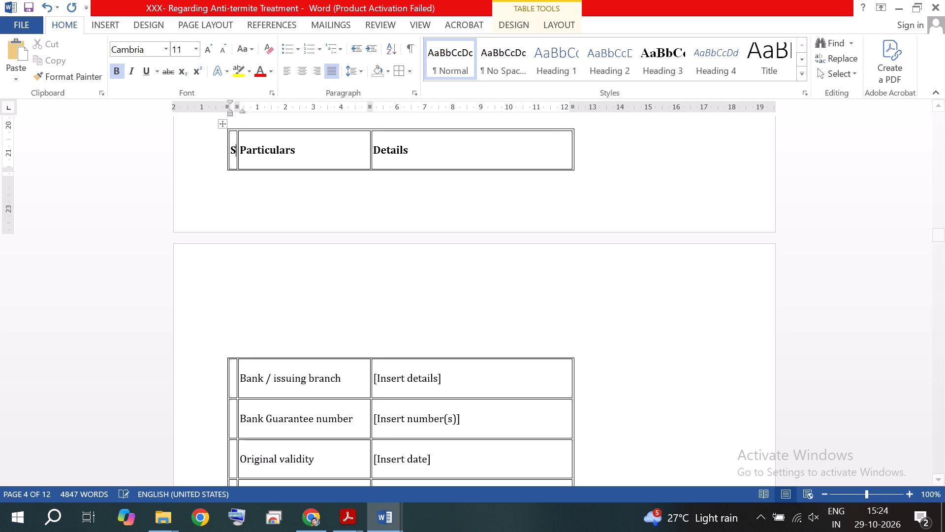
pyautogui.press('r')
pyautogui.write('.')
pyautogui.press('space')
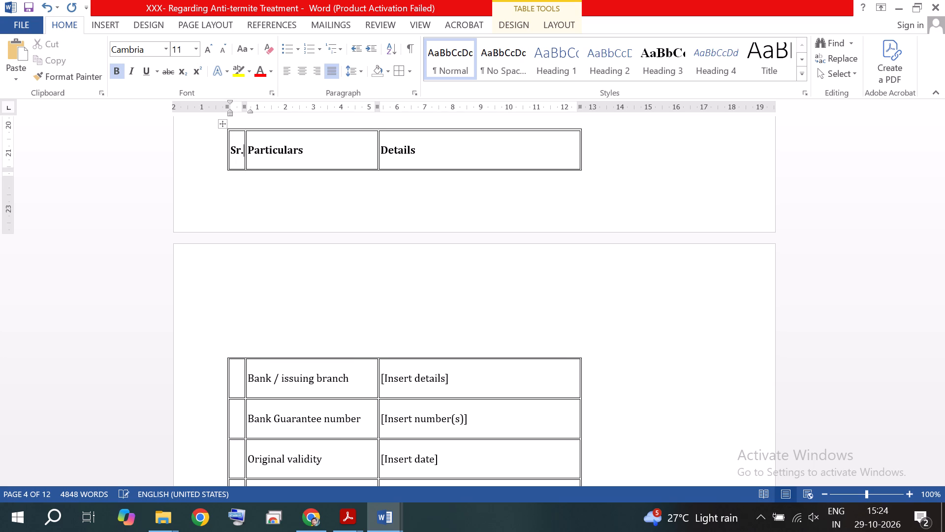
pyautogui.write('No')
pyautogui.write('.')
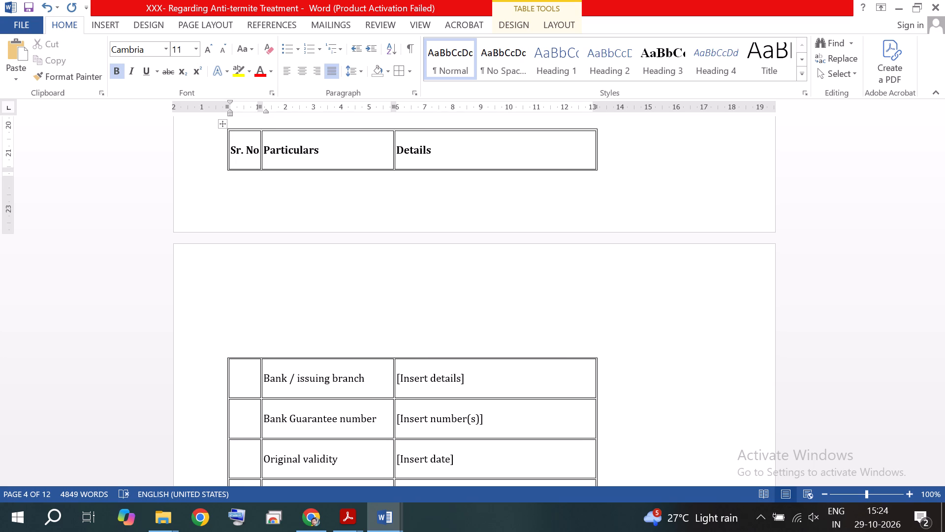
pyautogui.press('space')
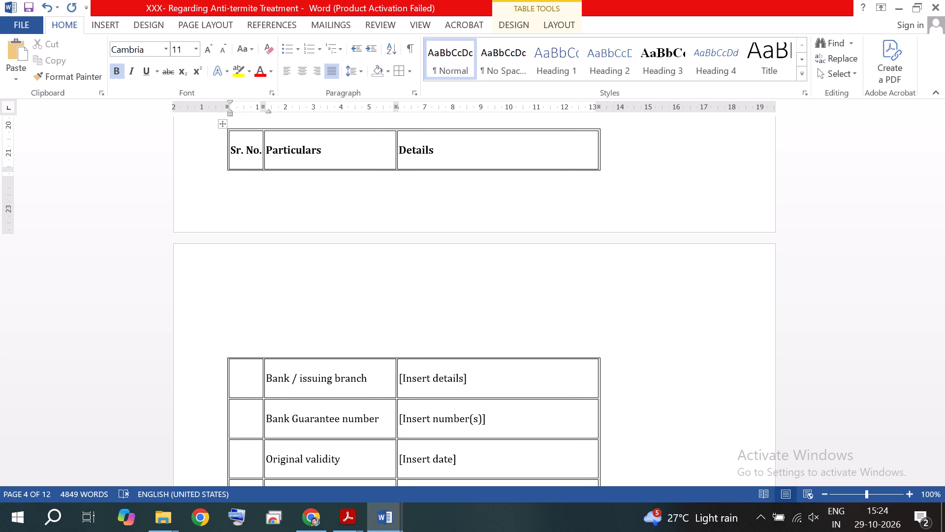
# Number the table rows 1 to 6 in the Sr. No. column, from Bank / issuing branch to Supporting documents.
pyautogui.click(250, 387)
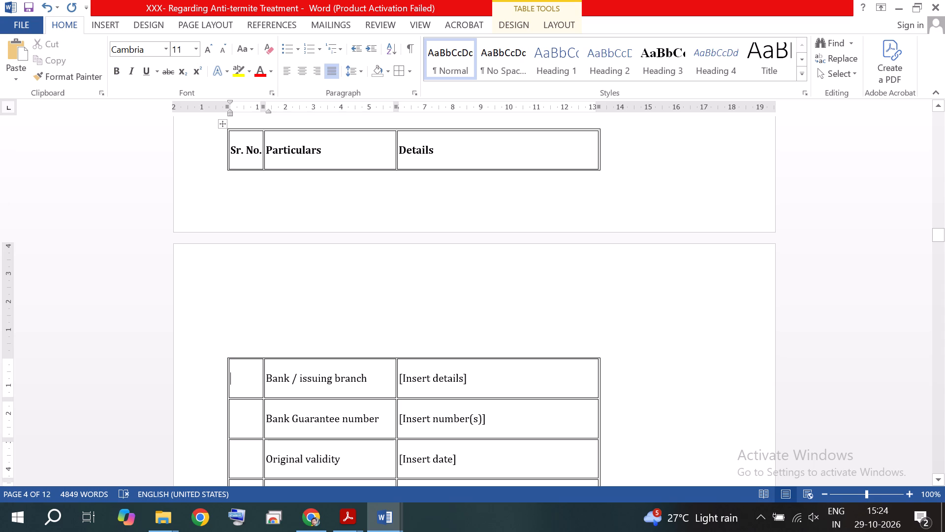
pyautogui.press('1')
pyautogui.press('Down')
pyautogui.press('2')
pyautogui.press('Down')
pyautogui.press('3')
pyautogui.scroll(-3, 322, 380)
pyautogui.press('Down')
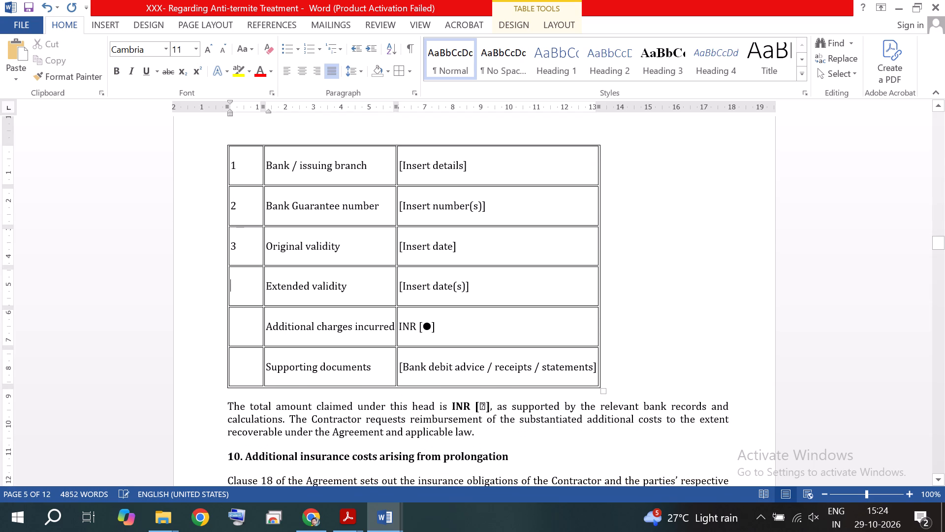
pyautogui.press('4')
pyautogui.press('Down')
pyautogui.press('5')
pyautogui.press('Down')
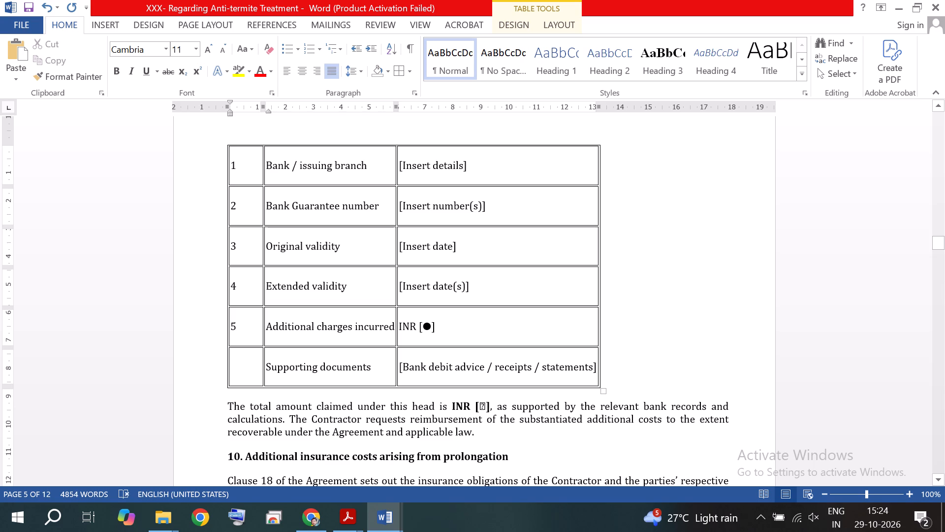
pyautogui.rightClick(251, 365)
pyautogui.click(250, 365)
pyautogui.press('6')
# Replace the Supporting documents placeholder in the Details column with "Enclosed".
pyautogui.doubleClick(418, 369)
pyautogui.click(418, 369)
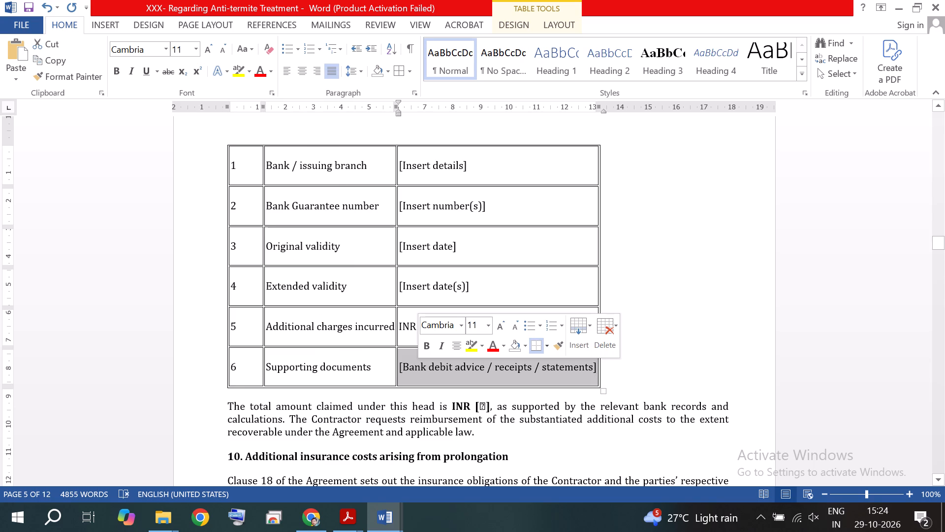
pyautogui.hotkey('shift', 'e')
pyautogui.write('nclosed')
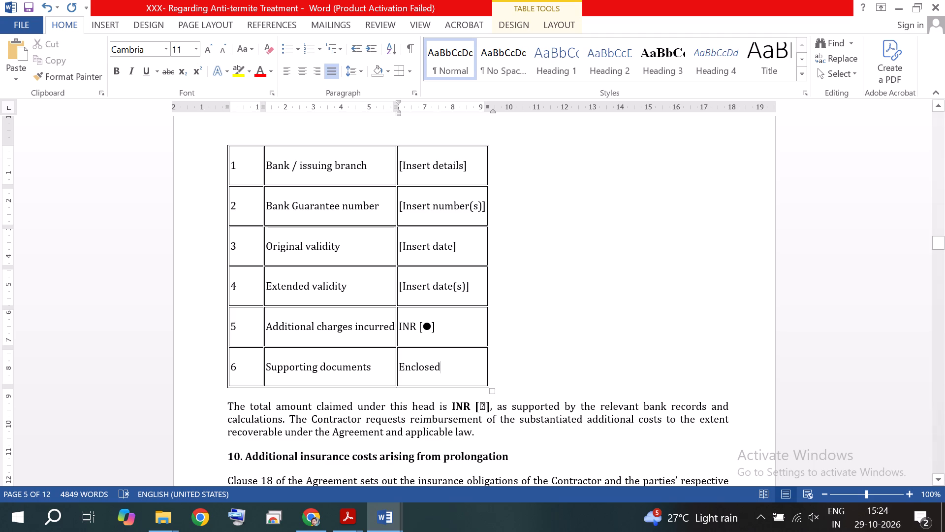
# Replace the bracketed amount placeholder after INR in the Additional charges incurred row with "XXXX".
pyautogui.click(437, 333)
pyautogui.press('BackSpace')
pyautogui.press('BackSpace')
pyautogui.press('BackSpace')
pyautogui.write('XXXX')
# Centre the Details heading within its cell in the Bank Guarantee table.
pyautogui.scroll(3, 457, 315)
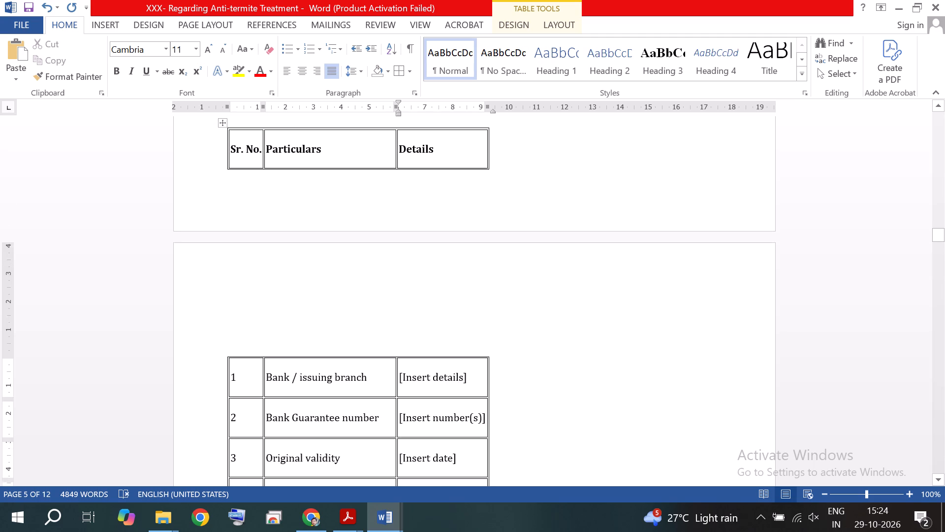
pyautogui.scroll(1, 457, 315)
pyautogui.click(461, 230)
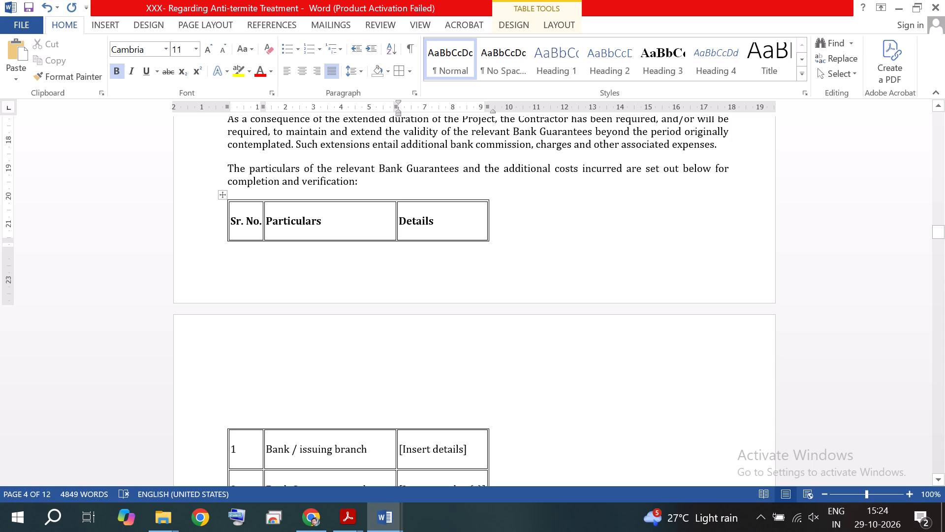
pyautogui.click(305, 74)
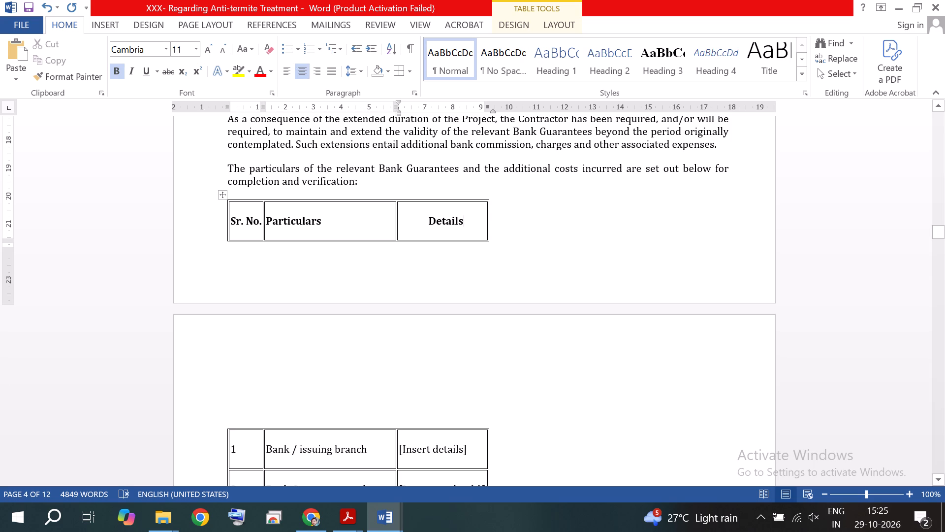
# Centre the whole Bank Guarantee table between the page margins.
pyautogui.click(223, 196)
pyautogui.click(303, 70)
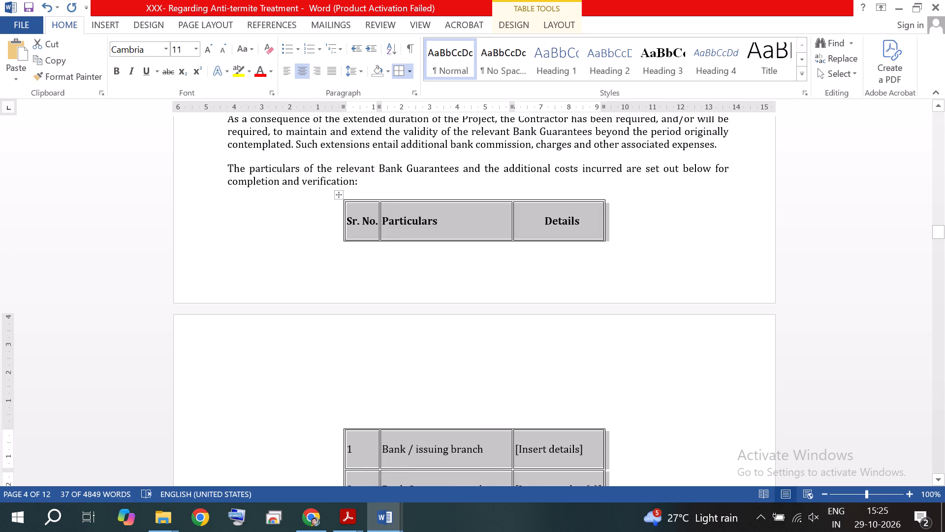
# Widen the Bank Guarantee table's Particulars column to about 6.5 cm and Details column to about 5.7 cm, keeping Sr. No. just wide enough for its heading.
pyautogui.click(370, 212)
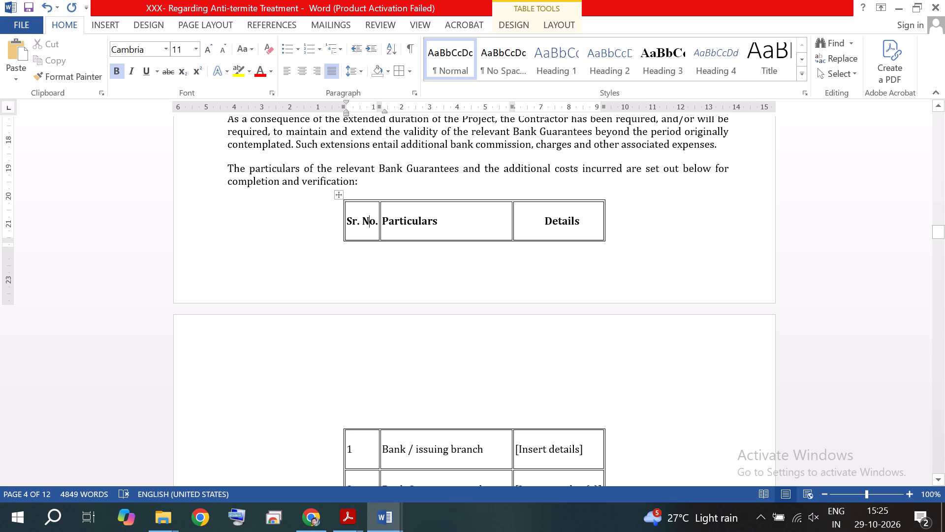
pyautogui.moveTo(344, 215); pyautogui.dragTo(264, 216)
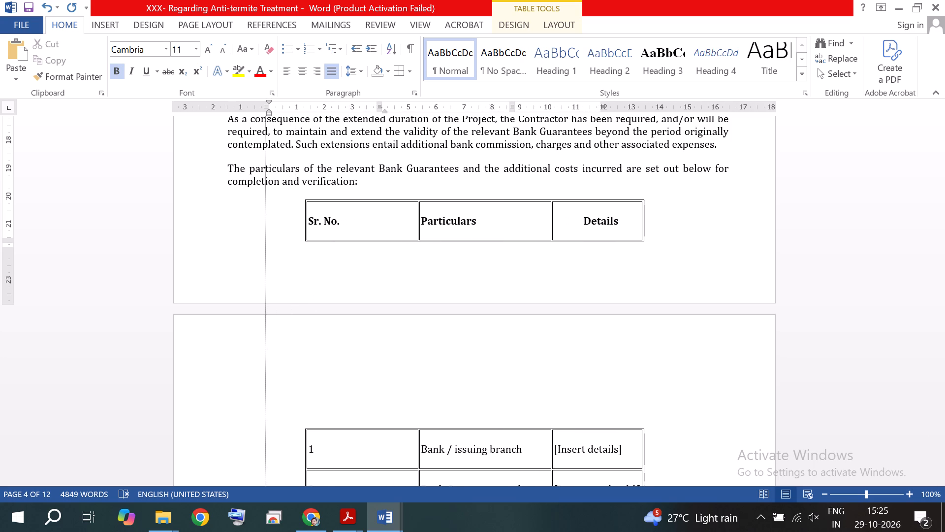
pyautogui.moveTo(264, 216); pyautogui.dragTo(262, 216)
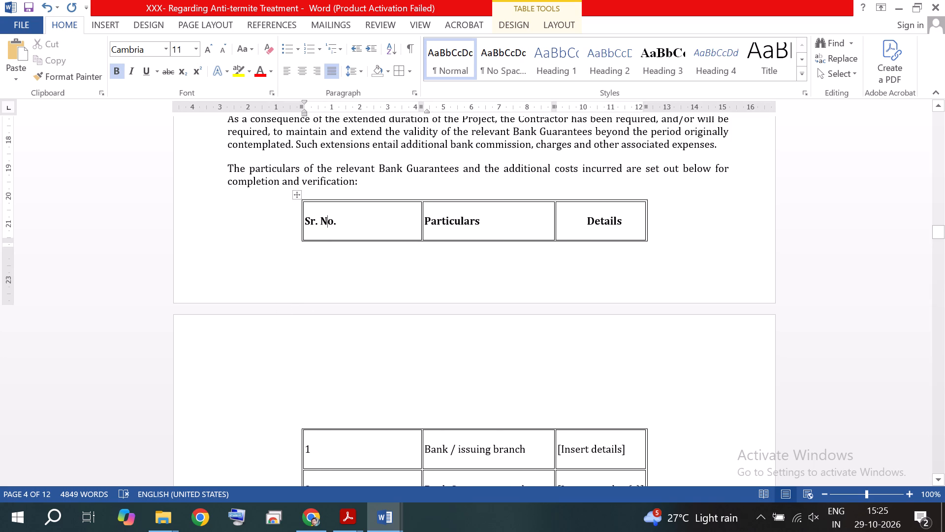
pyautogui.moveTo(421, 219); pyautogui.dragTo(358, 220)
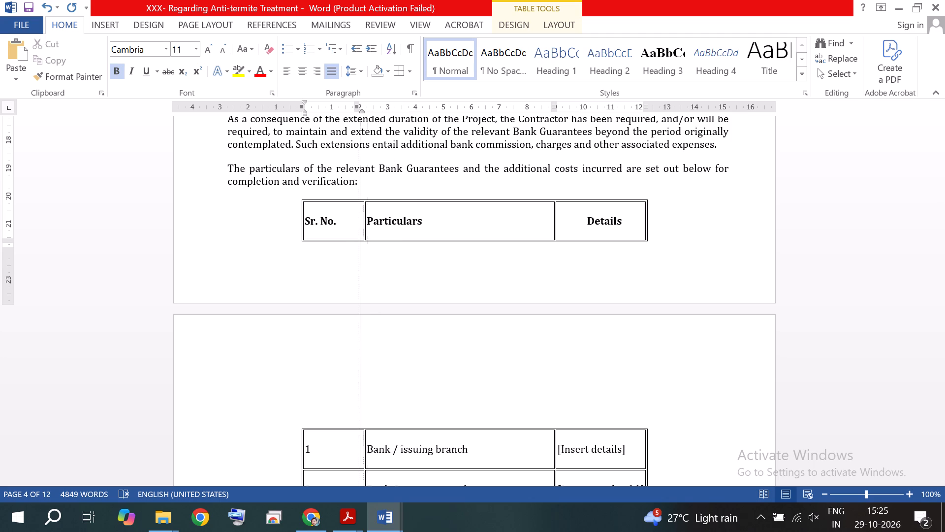
pyautogui.moveTo(358, 220); pyautogui.dragTo(338, 220)
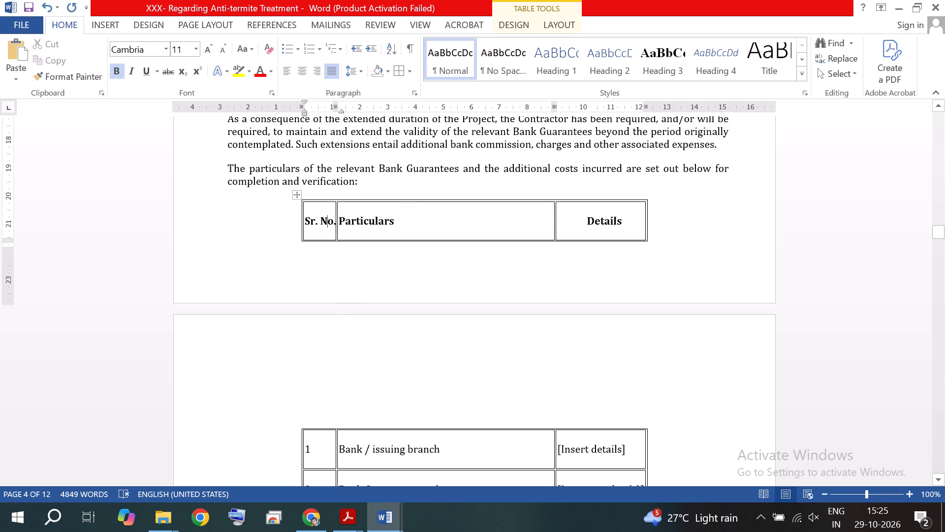
pyautogui.moveTo(554, 218); pyautogui.dragTo(439, 219)
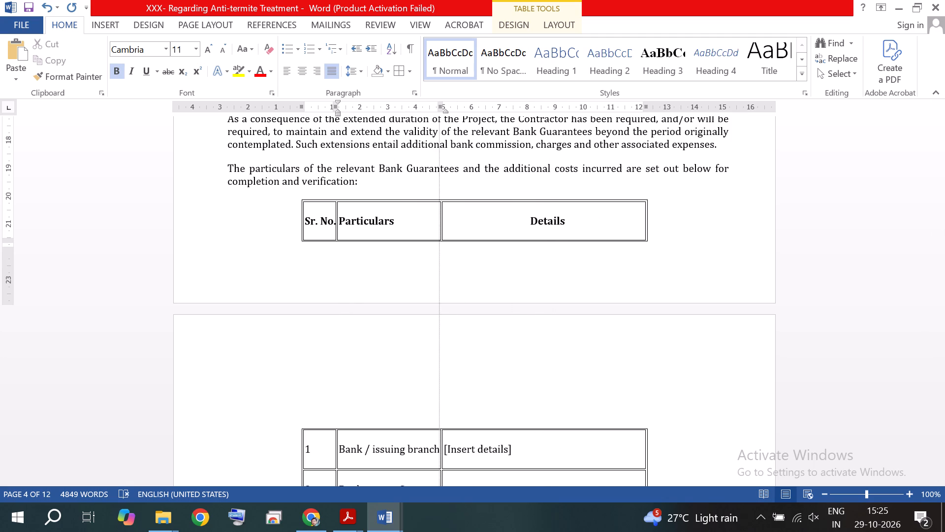
pyautogui.moveTo(439, 219); pyautogui.dragTo(504, 229)
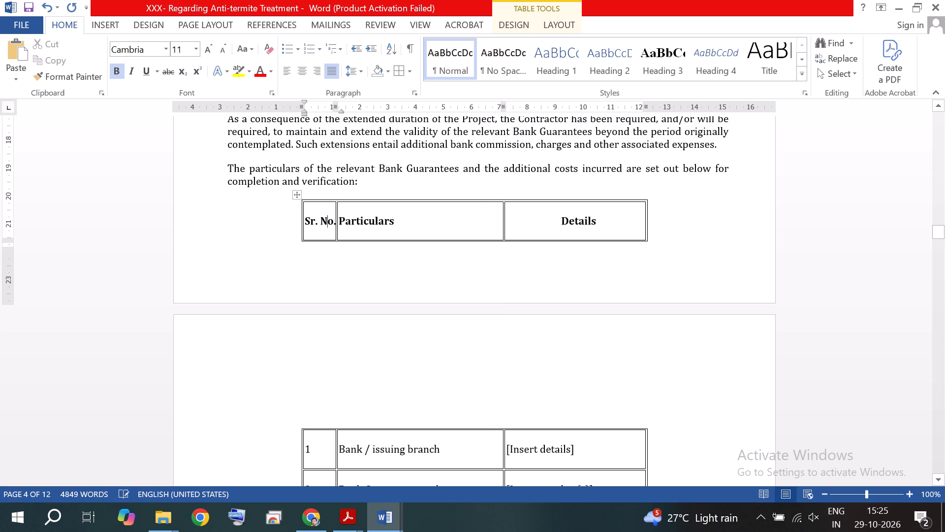
pyautogui.moveTo(646, 217); pyautogui.dragTo(676, 218)
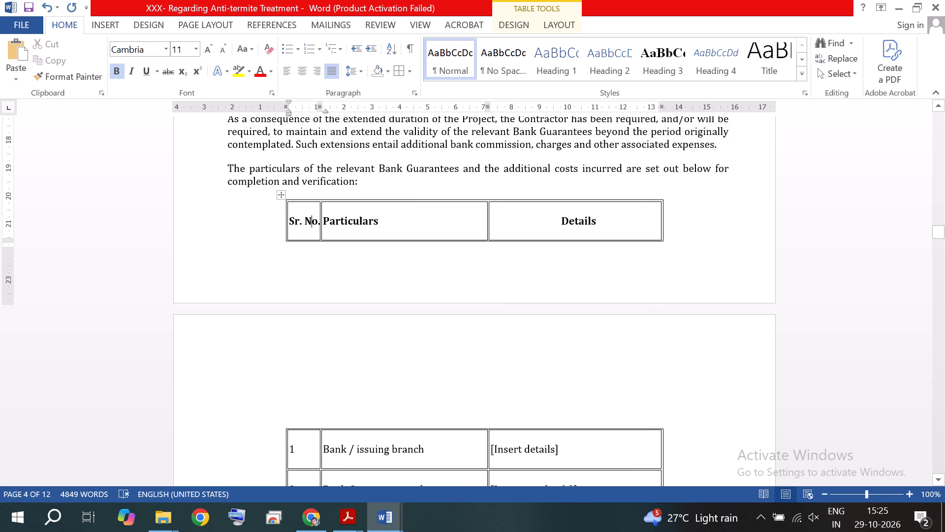
pyautogui.moveTo(487, 214); pyautogui.dragTo(502, 213)
# Clear the bracketed placeholders from the Details cells of rows 1 to 4 in the Bank Guarantee table.
pyautogui.scroll(-2, 500, 234)
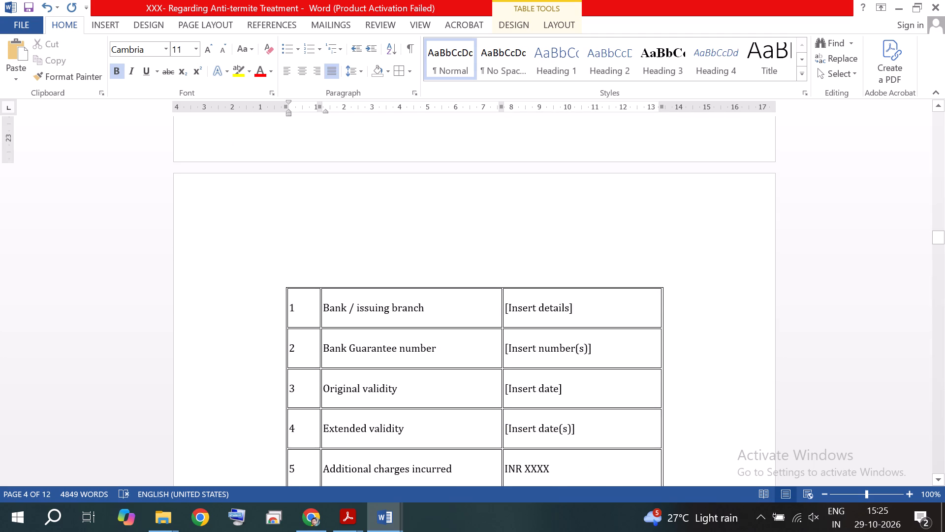
pyautogui.scroll(-1, 503, 296)
pyautogui.tripleClick(529, 238)
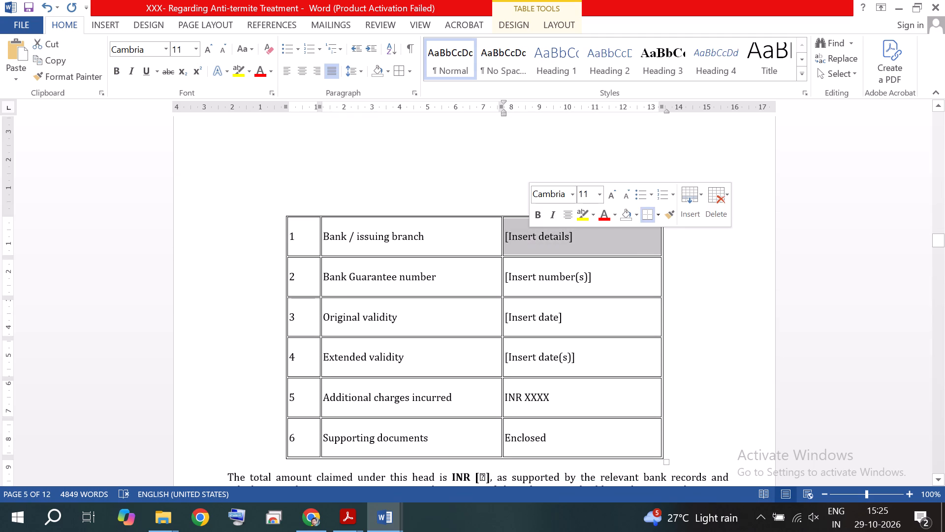
pyautogui.press('Delete')
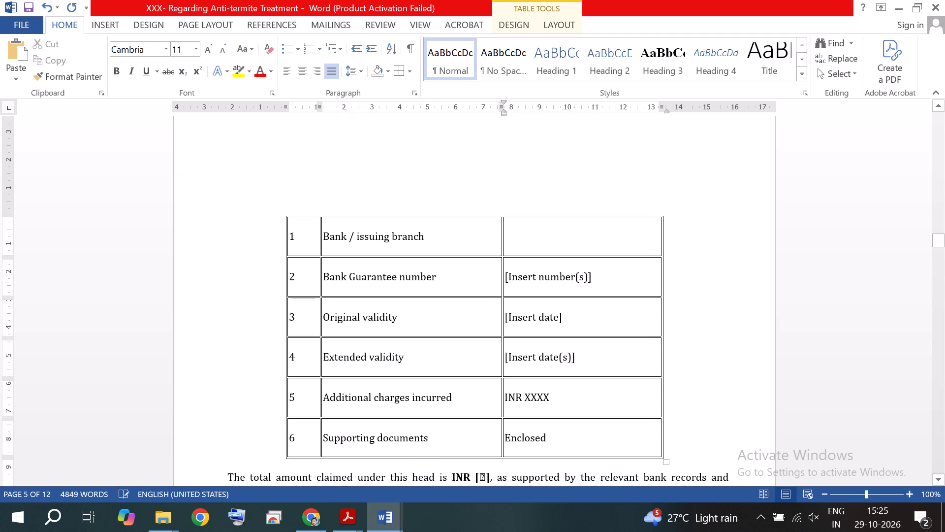
pyautogui.tripleClick(543, 276)
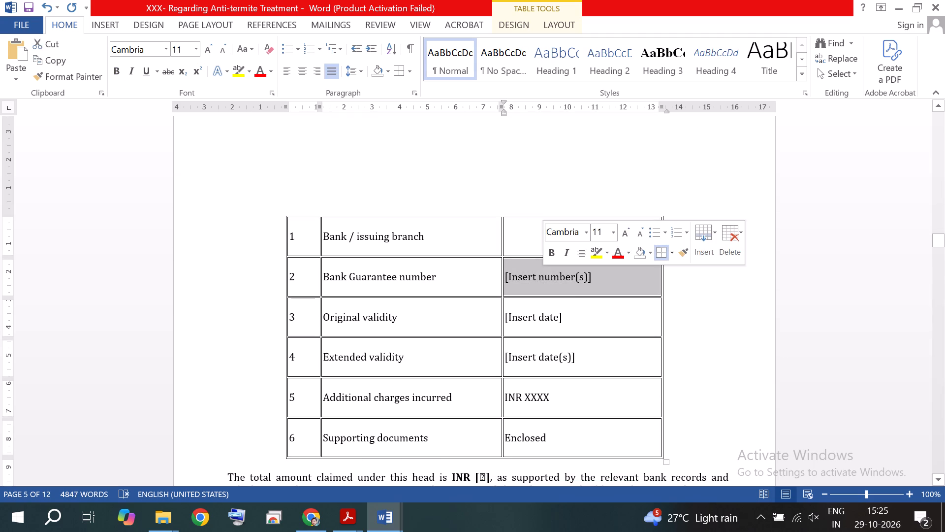
pyautogui.press('Delete')
pyautogui.tripleClick(538, 313)
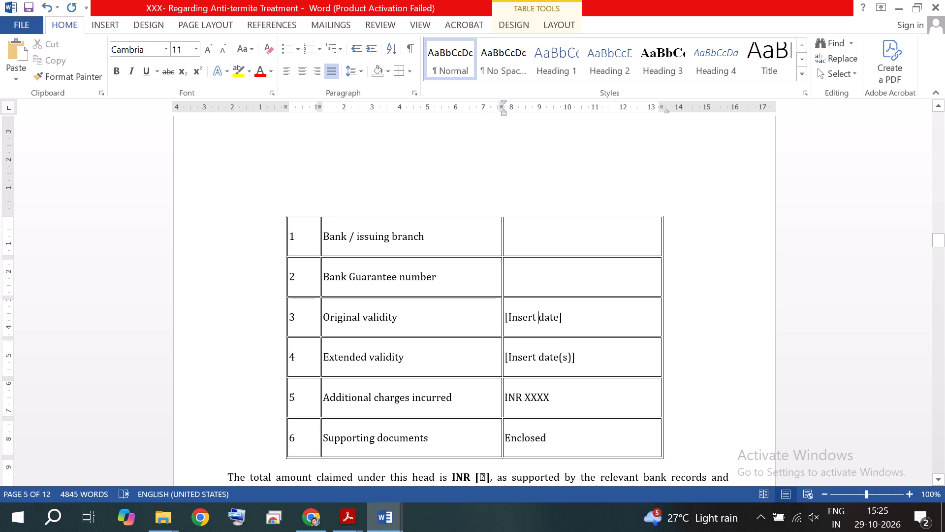
pyautogui.press('Delete')
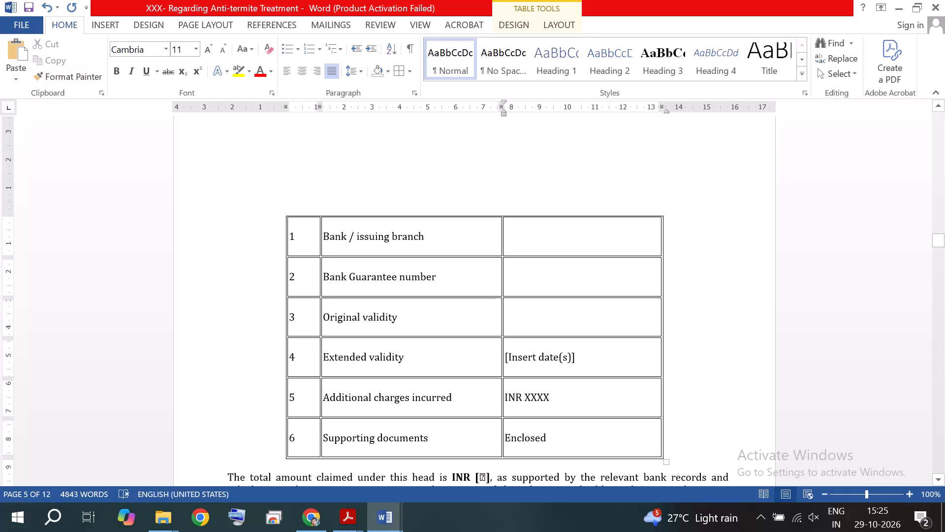
pyautogui.tripleClick(541, 360)
pyautogui.press('Delete')
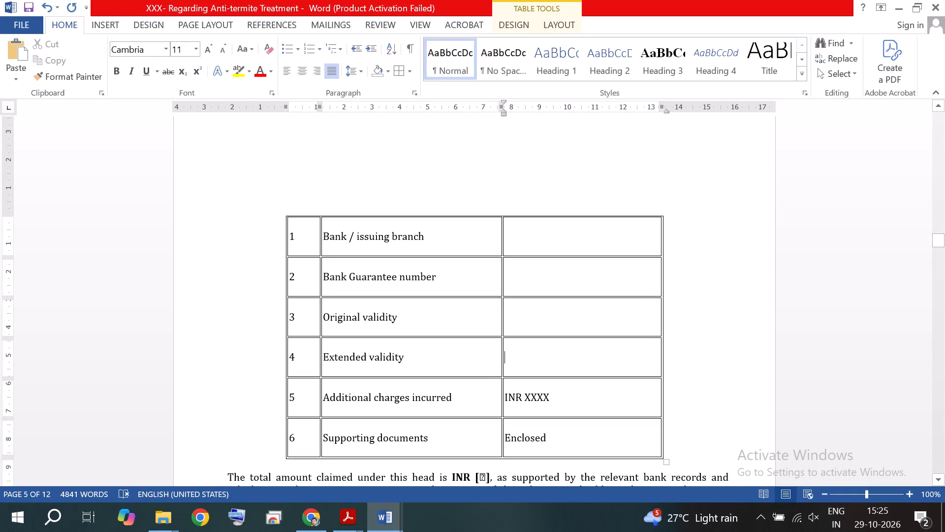
# Add an empty paragraph after "completion and verification:" to move the Bank Guarantee table's heading row onto the page with its other rows.
pyautogui.scroll(2, 377, 342)
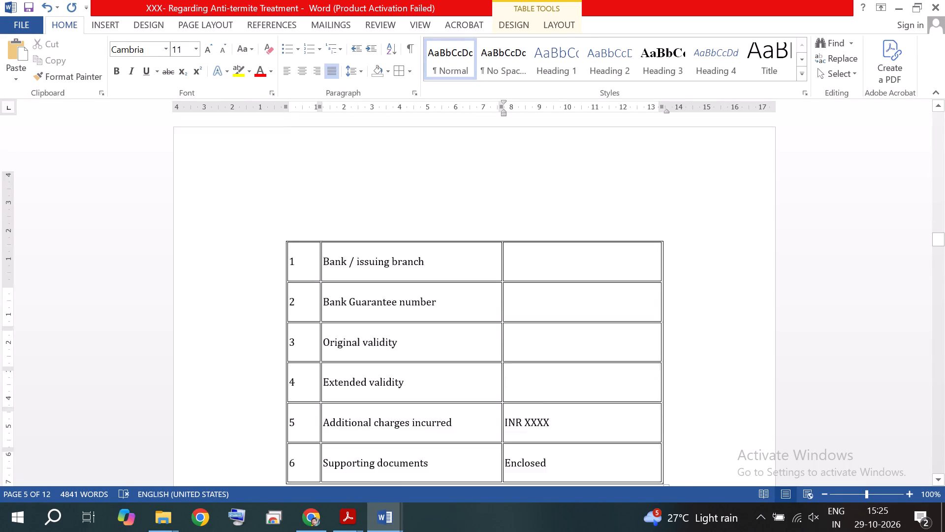
pyautogui.scroll(3, 376, 342)
pyautogui.click(376, 328)
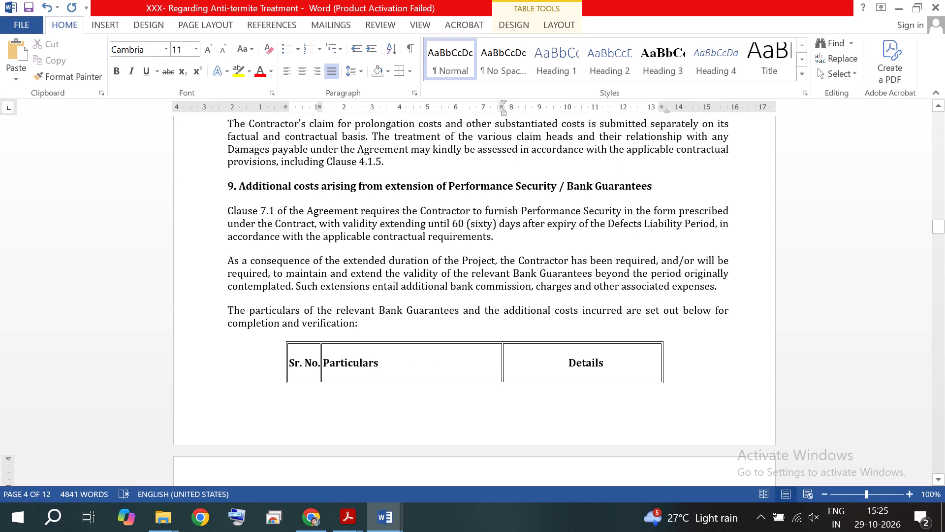
pyautogui.press('Return')
# Replace the bracketed amount placeholder after INR in the paragraph below the Bank Guarantee table with "XXXXX".
pyautogui.scroll(-6, 376, 329)
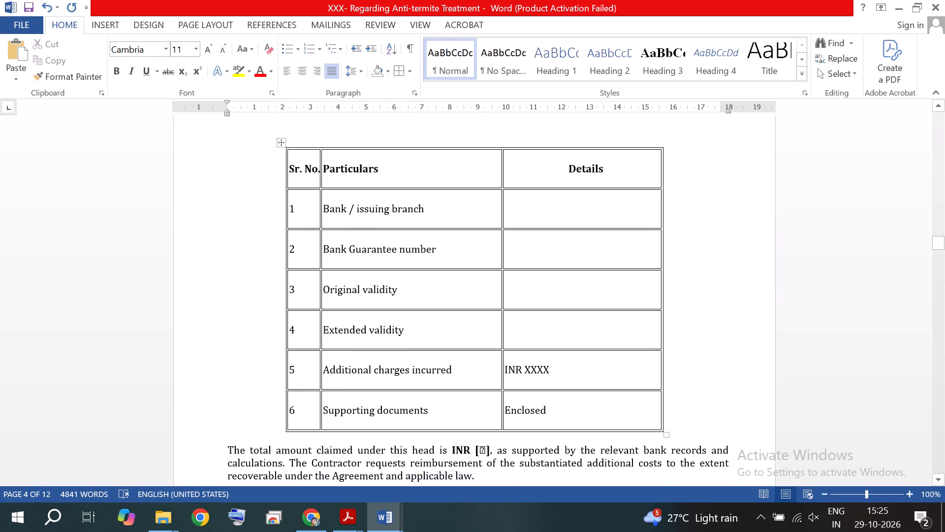
pyautogui.scroll(-3, 376, 329)
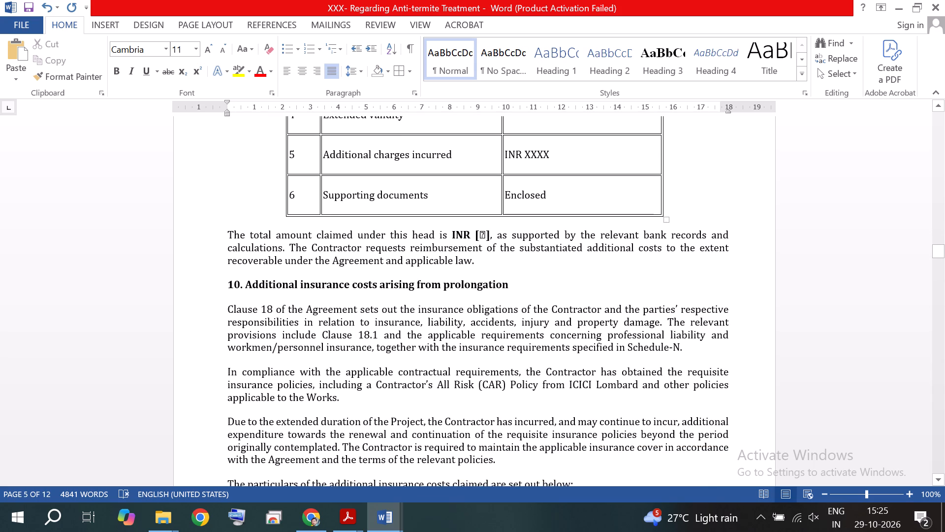
pyautogui.click(490, 236)
pyautogui.press('BackSpace')
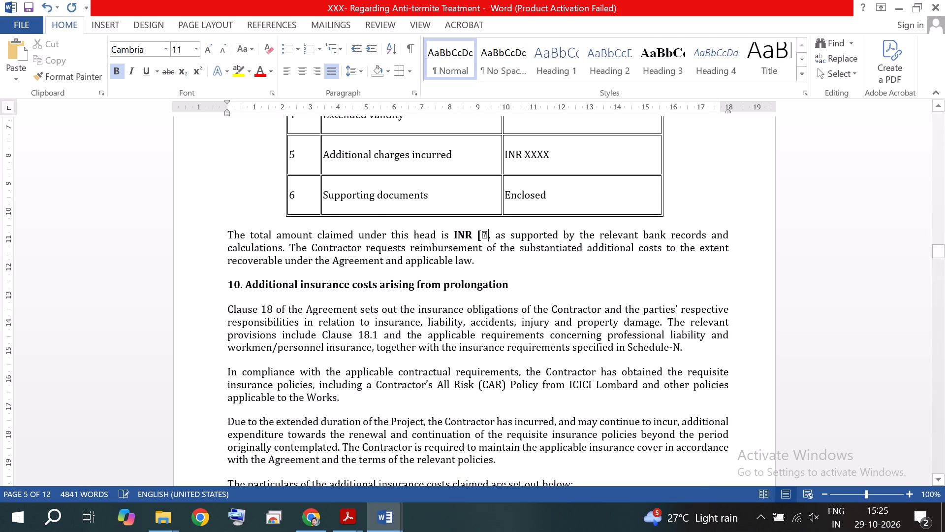
pyautogui.press('BackSpace')
pyautogui.press('BackSpace')
pyautogui.hotkey('shift', 'x')
pyautogui.hotkey('shift', 'x')
pyautogui.hotkey('shift', 'x')
pyautogui.hotkey('shift', 'x')
pyautogui.hotkey('shift', 'x')
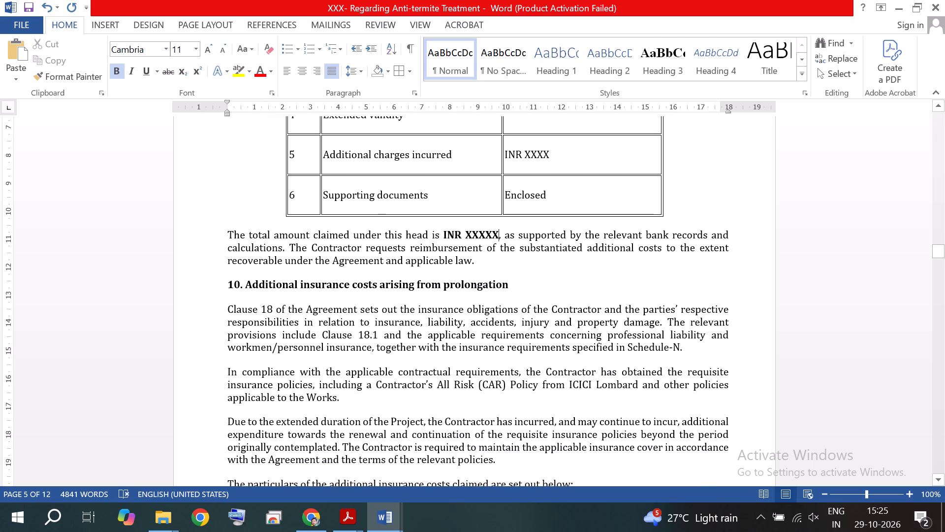
# Add an empty paragraph after the sentence introducing the additional insurance costs table in section 10, moving the table to the following page.
pyautogui.scroll(-2, 455, 320)
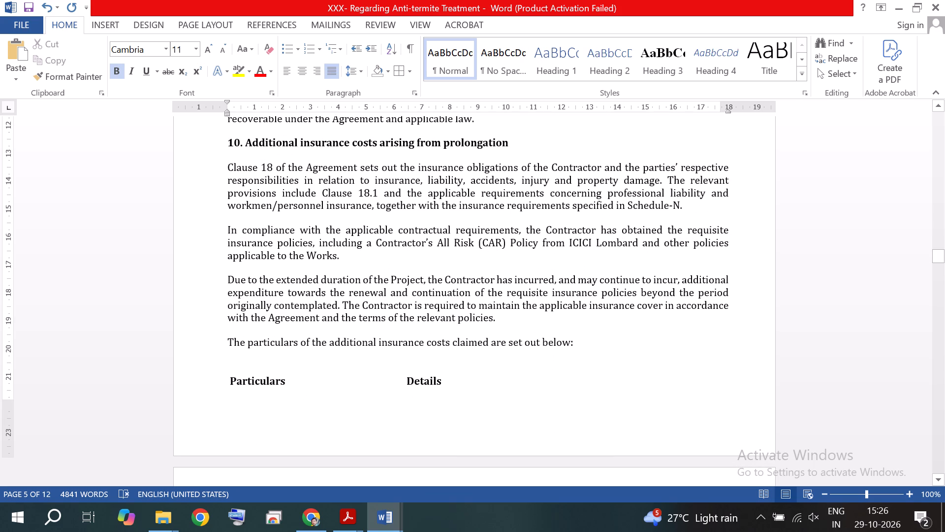
pyautogui.click(596, 342)
pyautogui.press('Return')
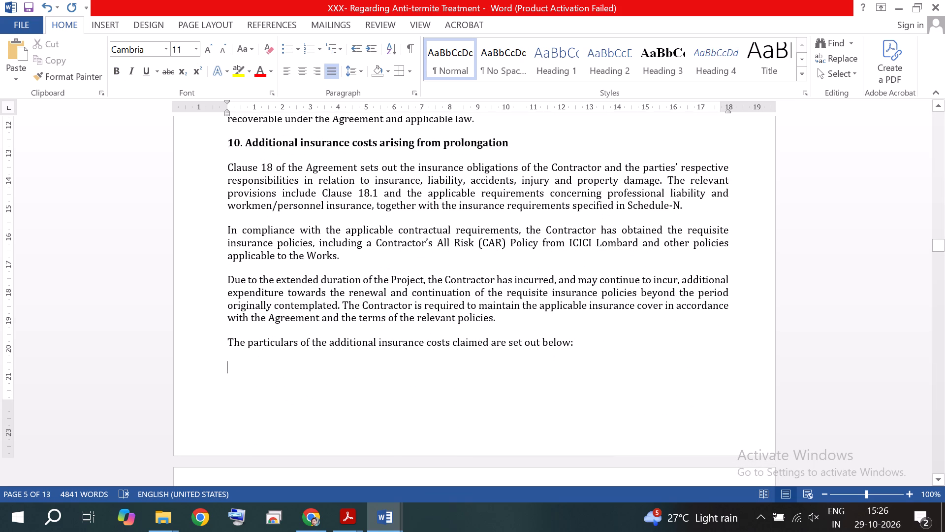
# Replace the insurer name "ICICI Lombard" in section 10 with "XXXX Bank" and correct the spacing after it.
pyautogui.moveTo(568, 244); pyautogui.dragTo(611, 245)
pyautogui.write('XXXX')
pyautogui.press('space')
pyautogui.write('Banl')
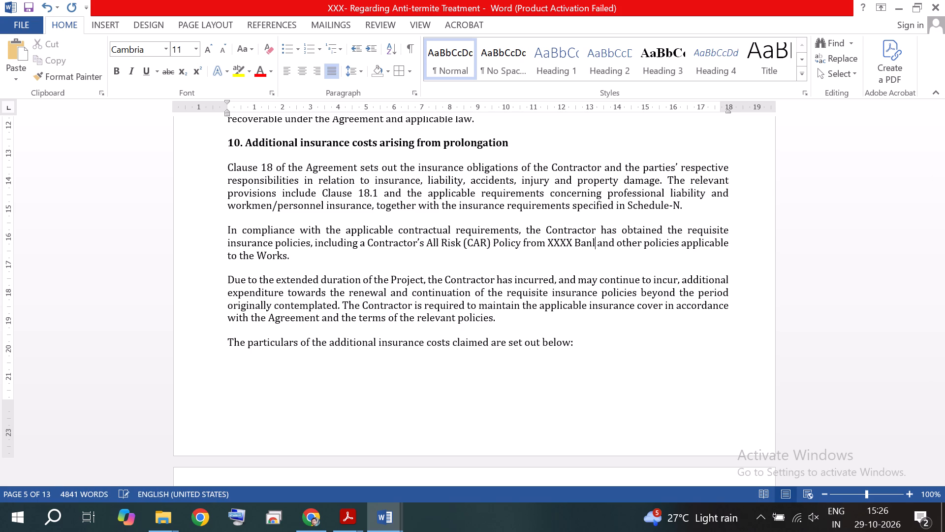
pyautogui.press('BackSpace')
pyautogui.press('k')
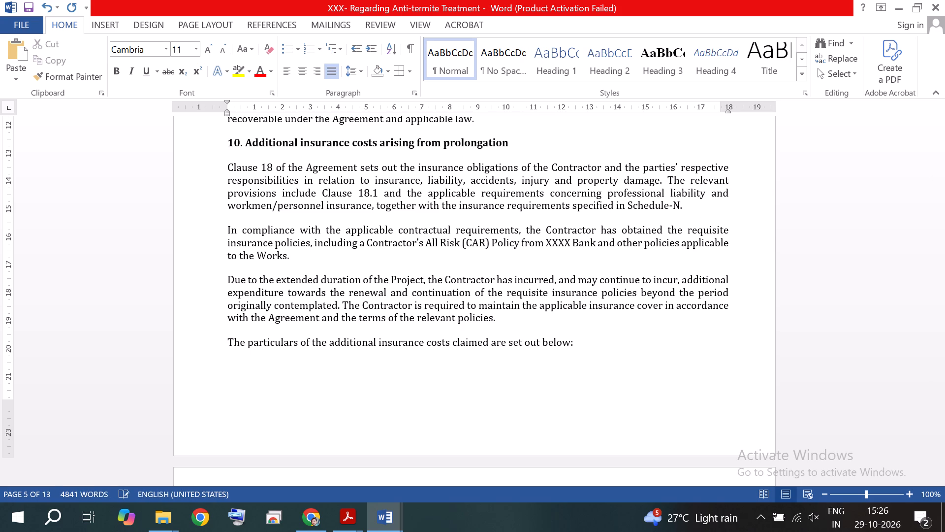
pyautogui.press('space')
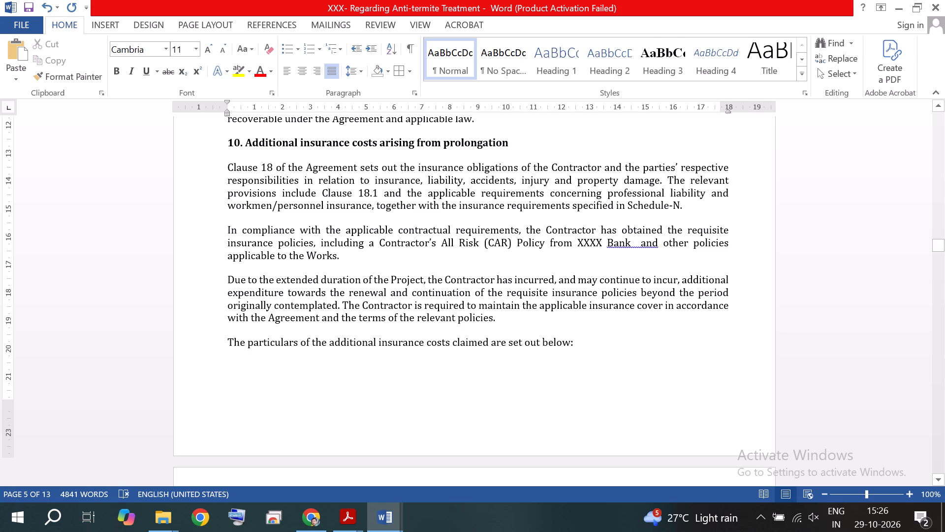
pyautogui.rightClick(625, 242)
pyautogui.click(649, 253)
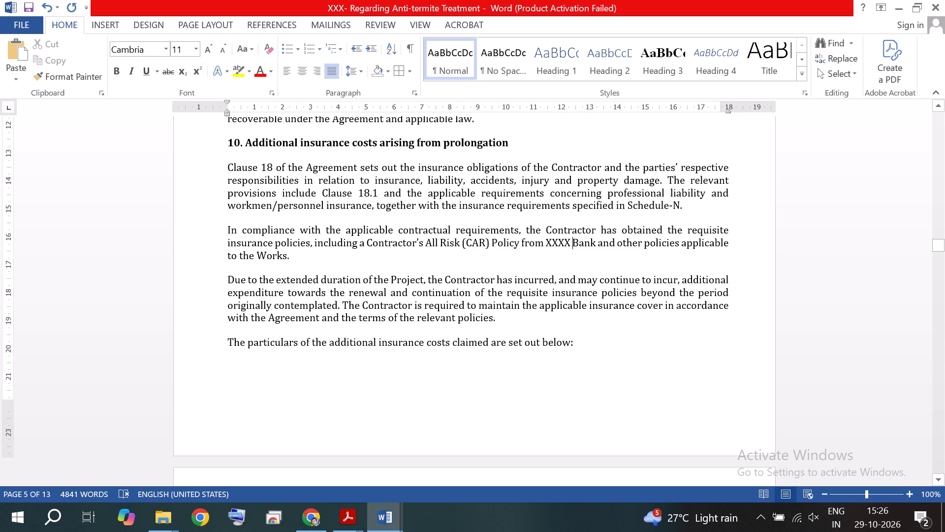
# Apply all borders to the whole additional insurance costs table in section 10.
pyautogui.scroll(-2, 401, 277)
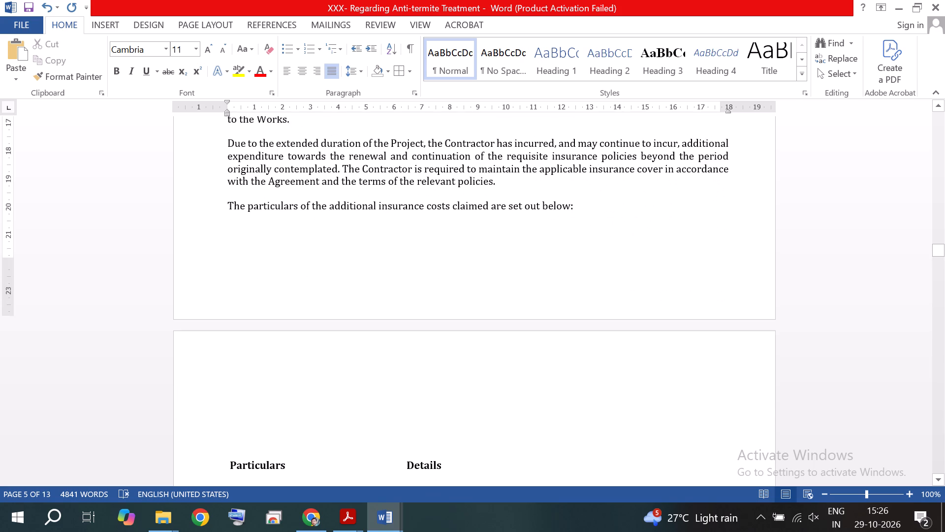
pyautogui.scroll(-4, 394, 267)
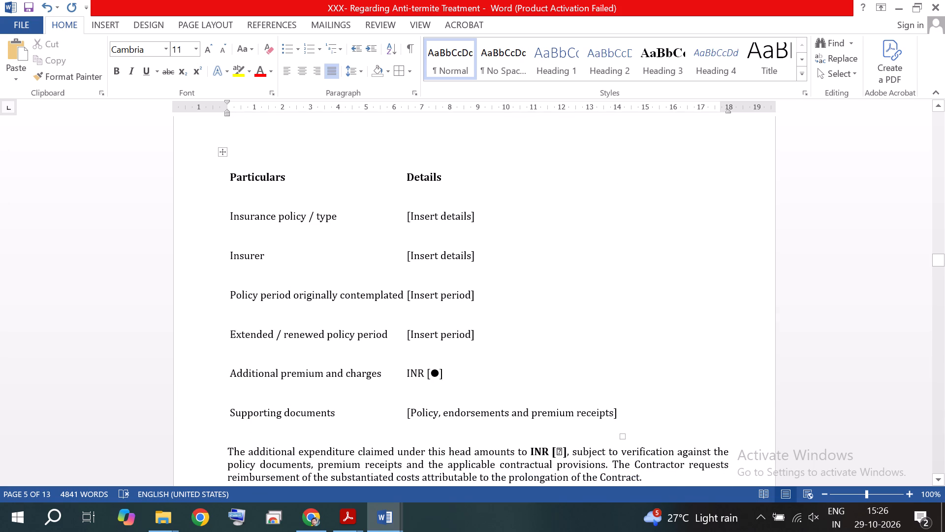
pyautogui.click(367, 224)
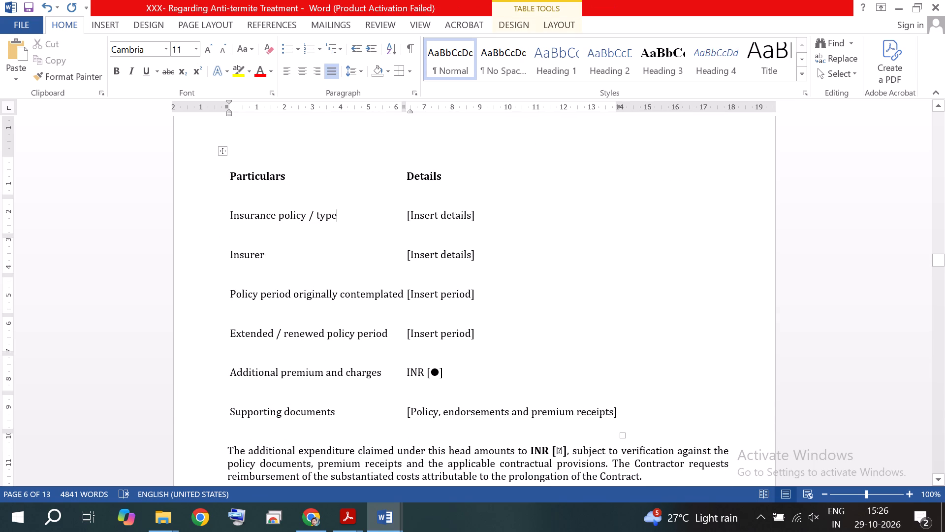
pyautogui.click(225, 153)
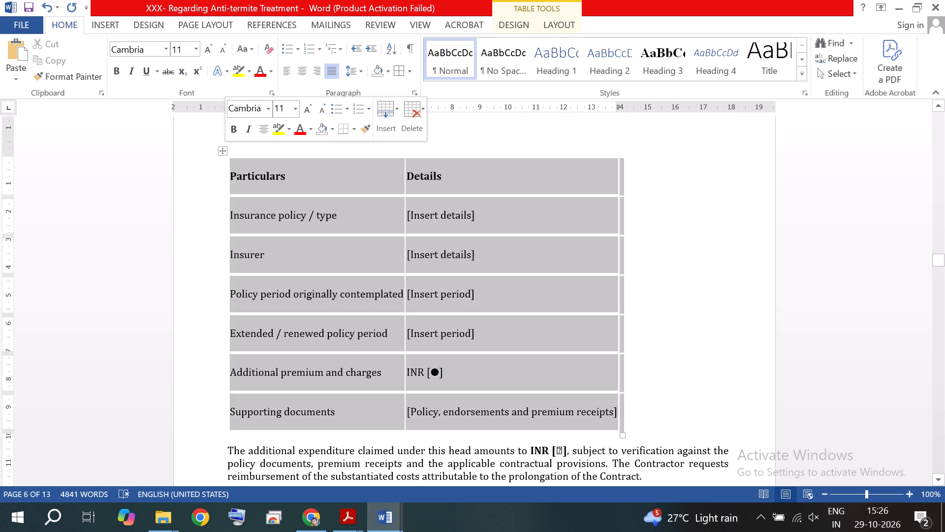
pyautogui.click(411, 67)
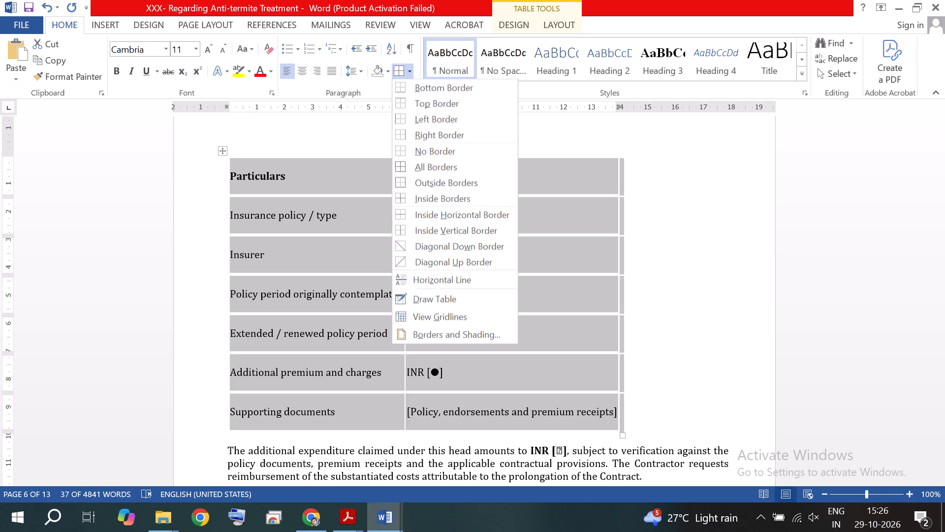
pyautogui.click(430, 166)
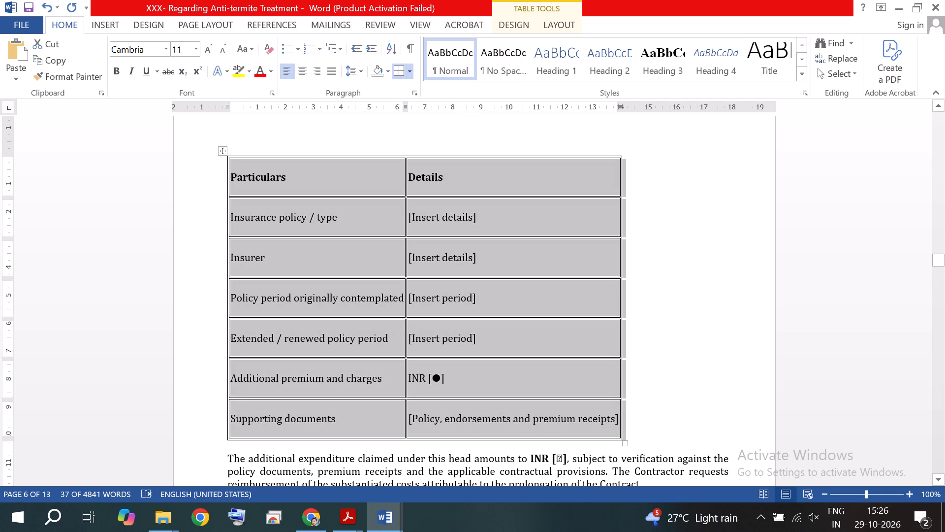
# Insert a new column to the left of the Particulars column in the insurance costs table.
pyautogui.click(324, 178)
pyautogui.rightClick(324, 178)
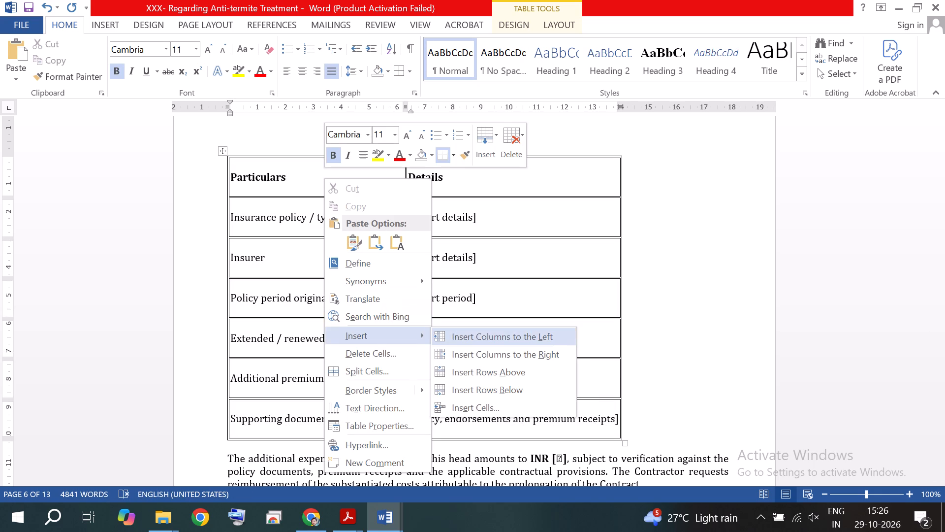
pyautogui.click(513, 342)
pyautogui.click(266, 189)
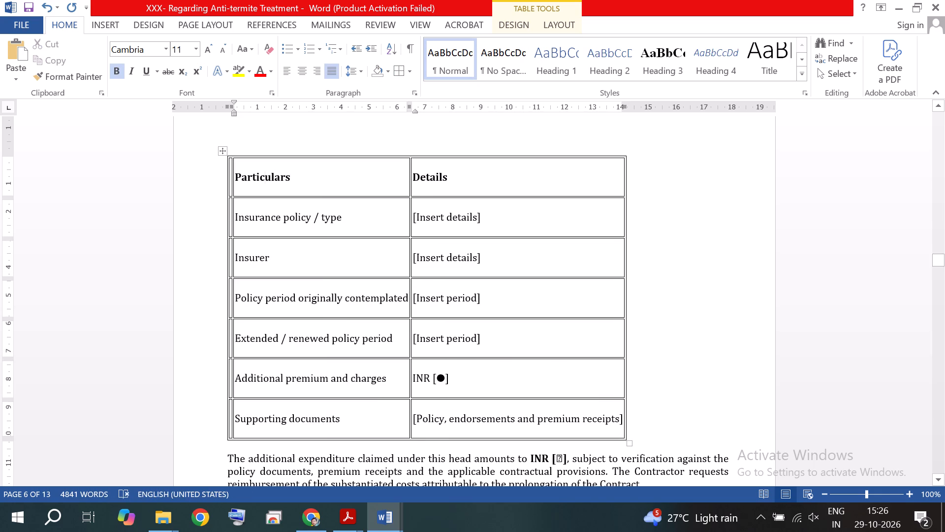
# Enter the heading "Sr. No." in the new first column of the insurance costs table.
pyautogui.press('Left')
pyautogui.press('Left')
pyautogui.press('Left')
pyautogui.press('Left')
pyautogui.press('Left')
pyautogui.press('Left')
pyautogui.press('Left')
pyautogui.write('Sr')
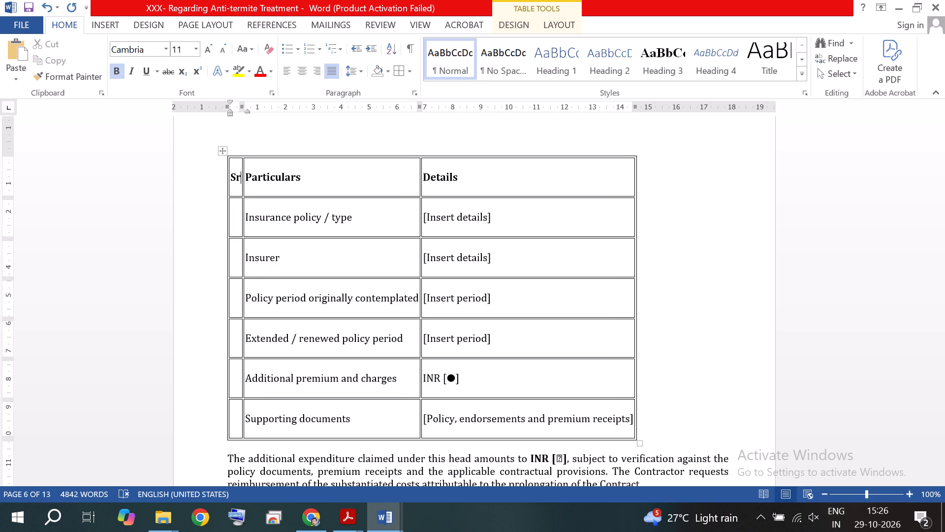
pyautogui.write('.')
pyautogui.press('space')
pyautogui.hotkey('shift', 'n')
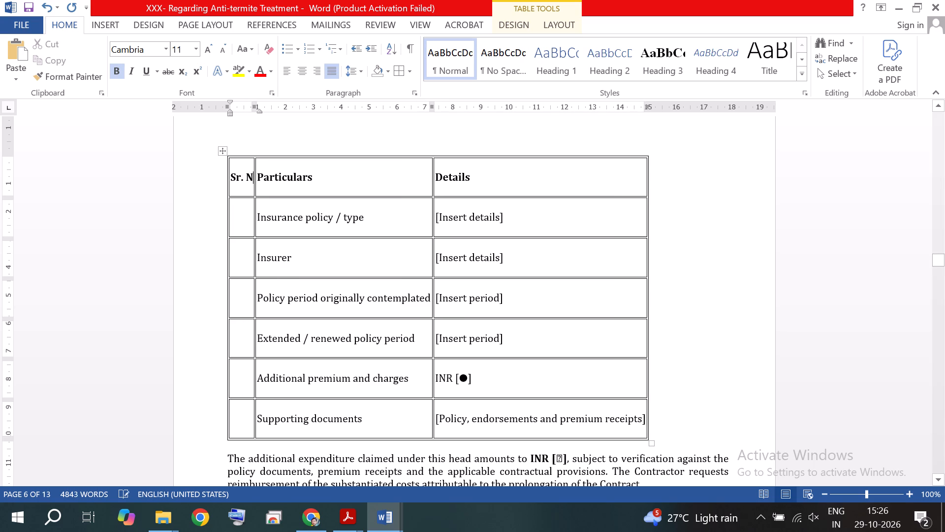
pyautogui.write('o.')
pyautogui.press('space')
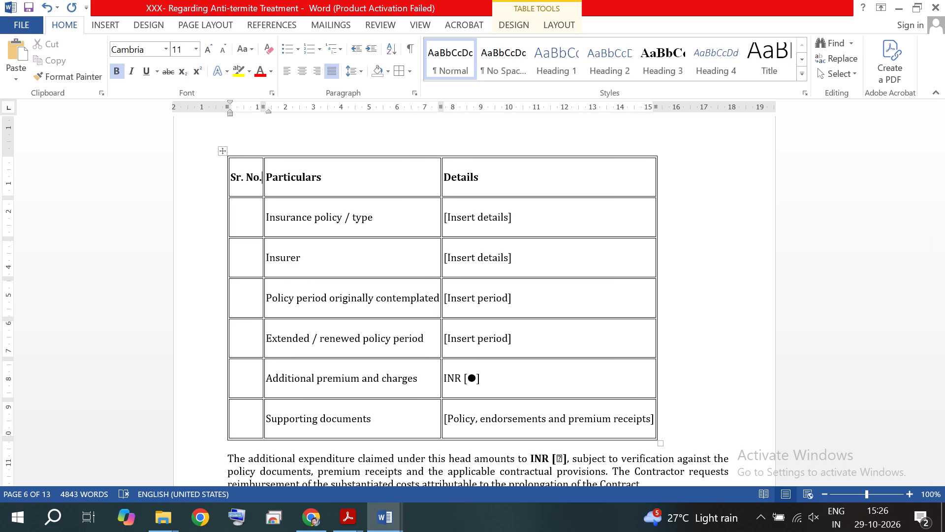
# Number the six rows of the insurance costs table 1 to 6 in the Sr. No. column.
pyautogui.press('Down')
pyautogui.press('Left')
pyautogui.press('1')
pyautogui.press('Down')
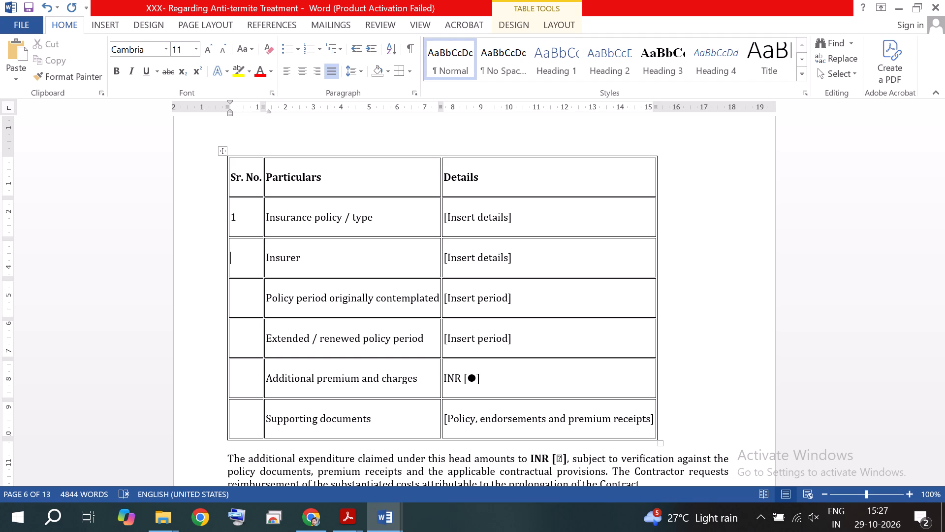
pyautogui.press('2')
pyautogui.press('Down')
pyautogui.press('3')
pyautogui.press('Down')
pyautogui.press('4')
pyautogui.press('Down')
pyautogui.press('5')
pyautogui.press('Down')
pyautogui.press('6')
# Fill the Details cells with "Enclosed" for supporting documents and "INR XXXX" for additional premium and charges.
pyautogui.tripleClick(488, 417)
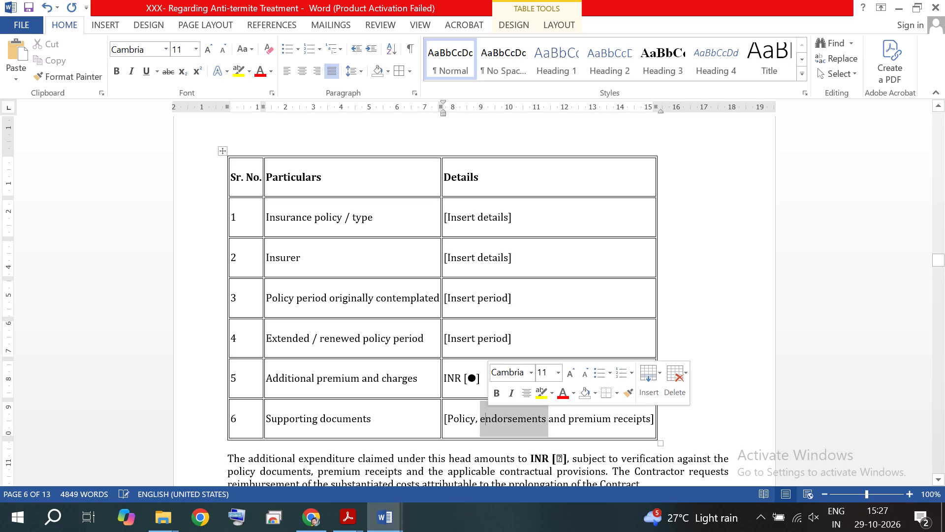
pyautogui.hotkey('shift', 'e')
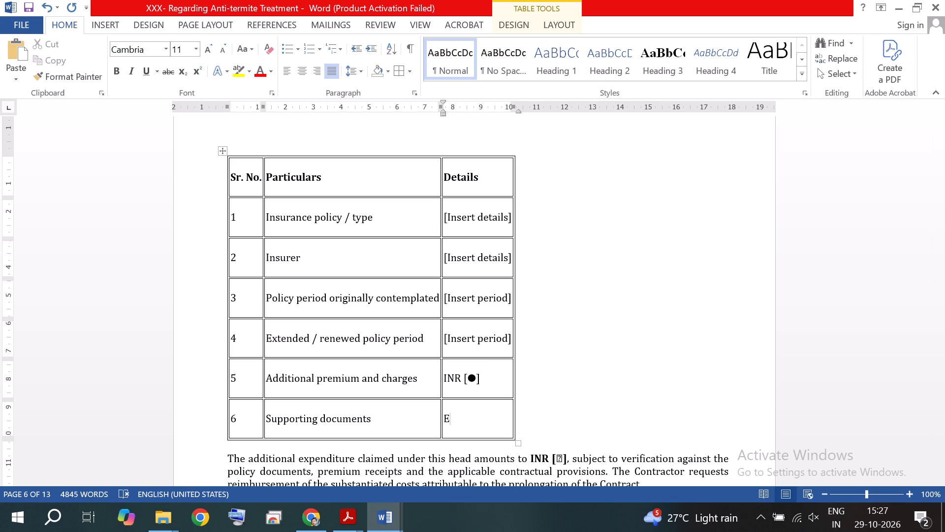
pyautogui.write('nclo')
pyautogui.write('sed')
pyautogui.click(494, 379)
pyautogui.press('BackSpace')
pyautogui.press('BackSpace')
pyautogui.press('BackSpace')
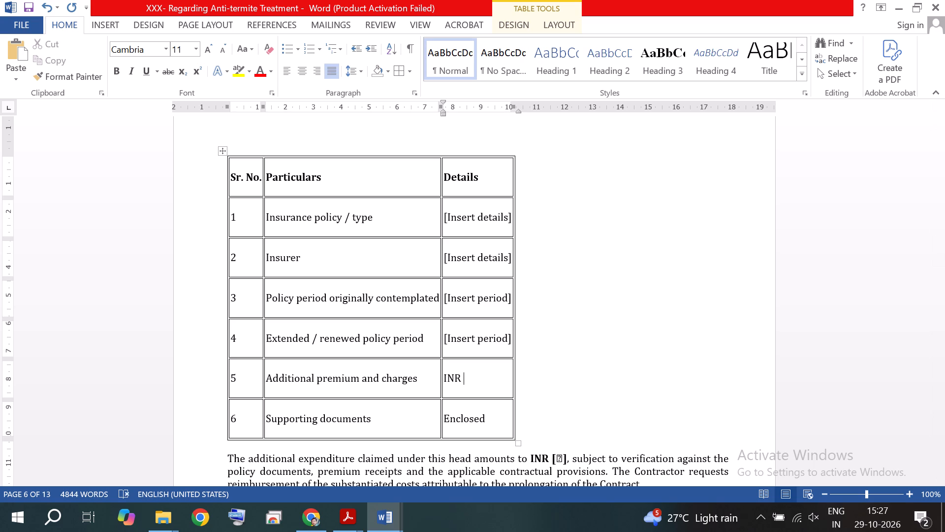
pyautogui.write('XXXX')
# Clear the placeholder text from the Details cells of rows 1 to 4 in the insurance costs table.
pyautogui.doubleClick(485, 220)
pyautogui.click(485, 220)
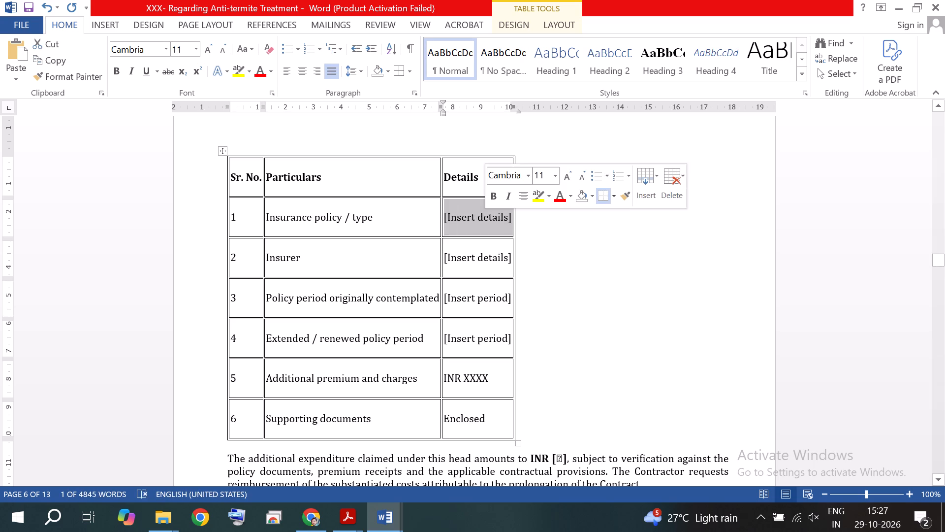
pyautogui.press('Delete')
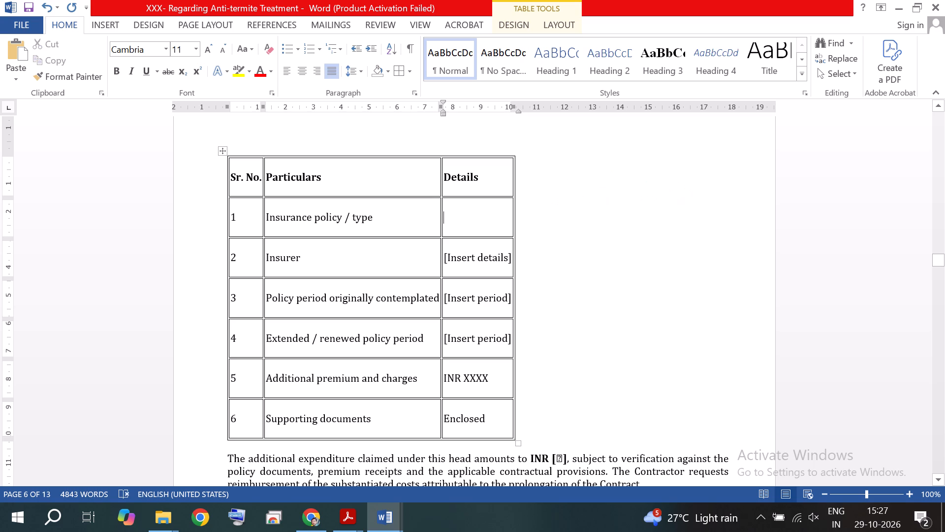
pyautogui.press('Down')
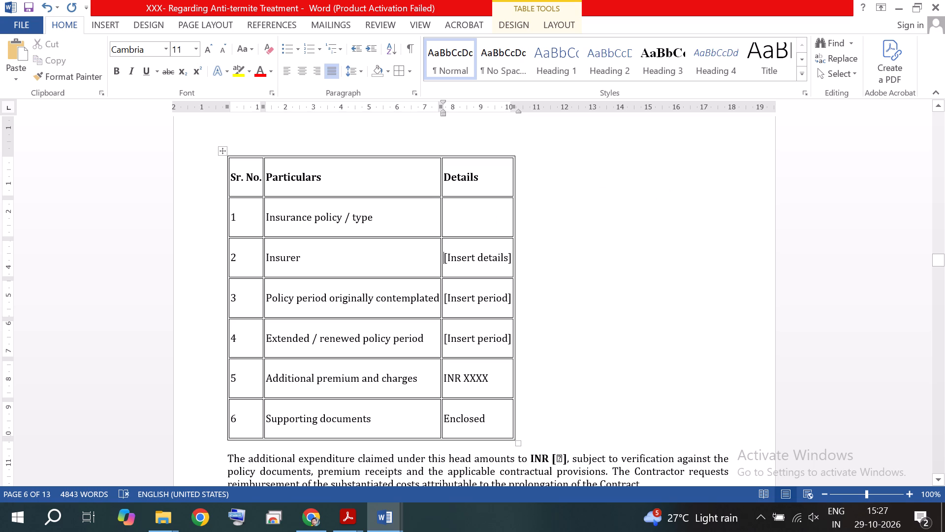
pyautogui.tripleClick(478, 254)
pyautogui.press('Delete')
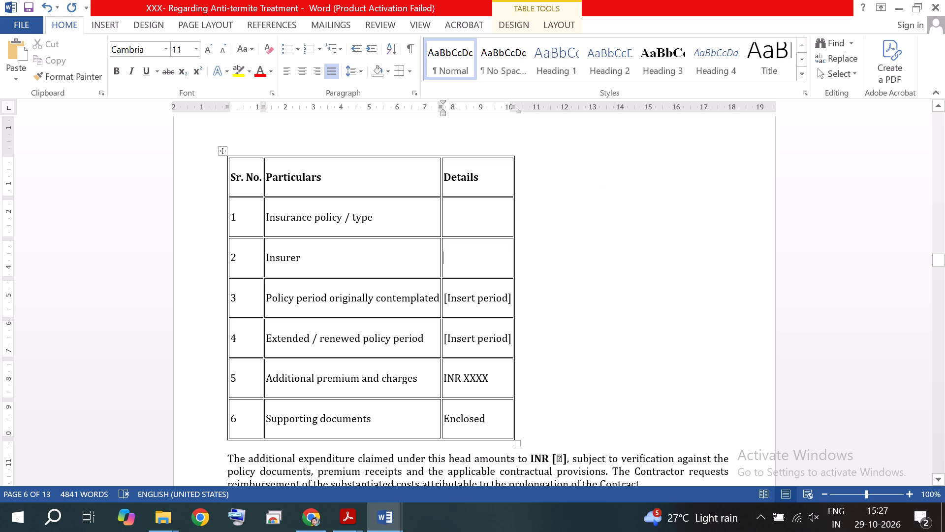
pyautogui.tripleClick(475, 298)
pyautogui.press('Delete')
pyautogui.tripleClick(475, 336)
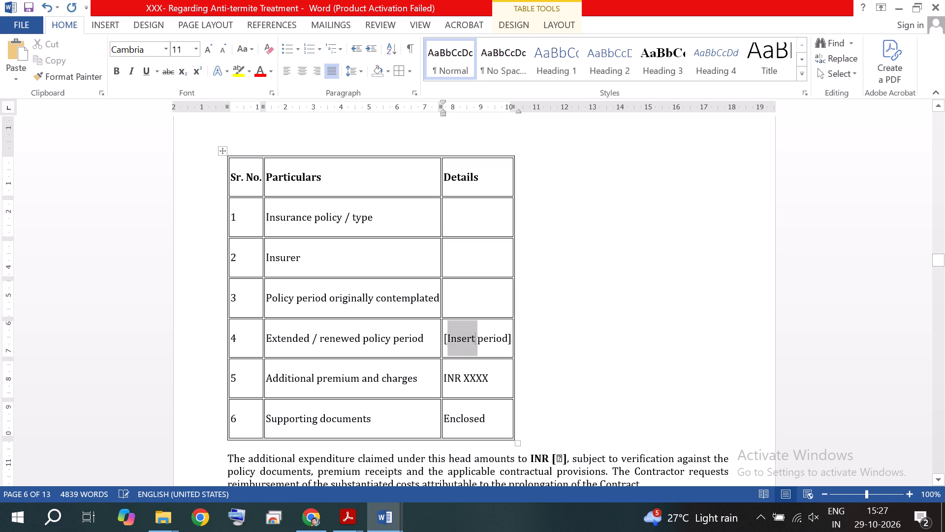
pyautogui.press('Delete')
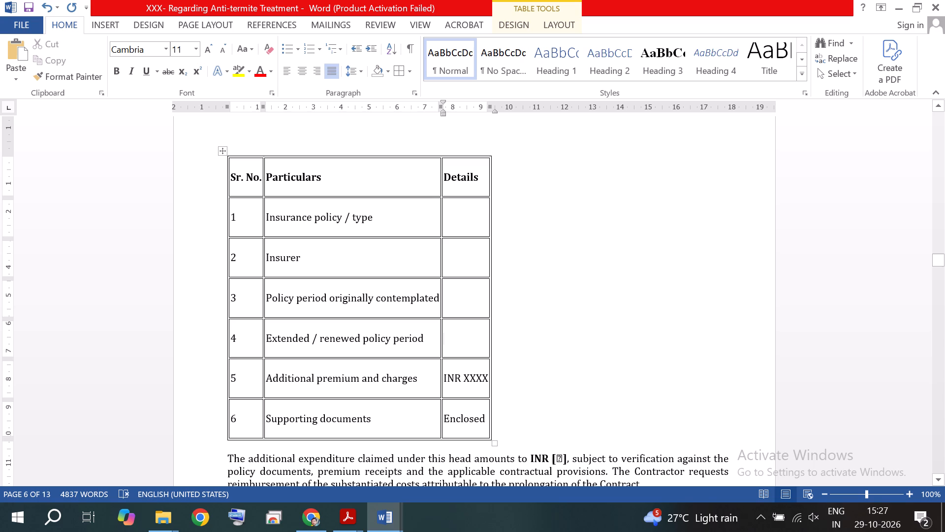
# Resize the insurance costs table with wider Particulars and Details columns, a narrow Sr. No. column, and its left edge moved inward.
pyautogui.moveTo(490, 224); pyautogui.dragTo(587, 222)
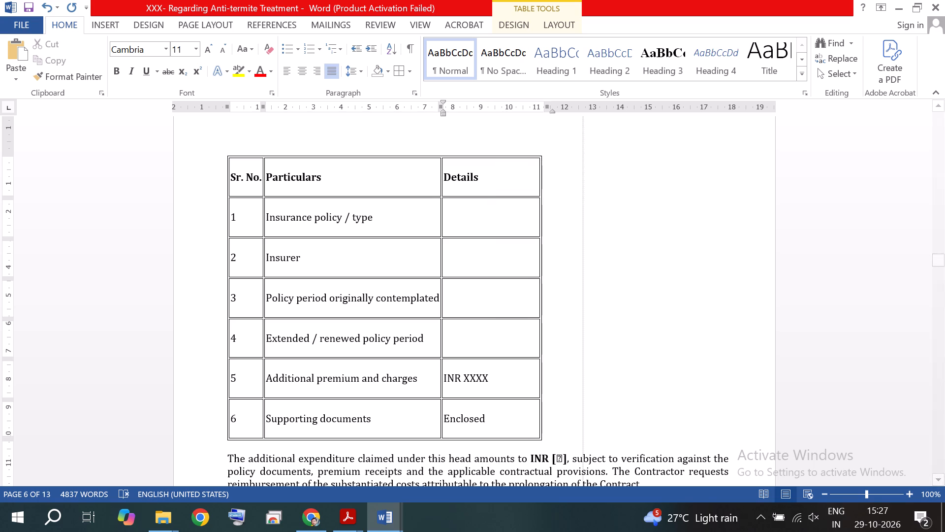
pyautogui.moveTo(587, 222); pyautogui.dragTo(675, 216)
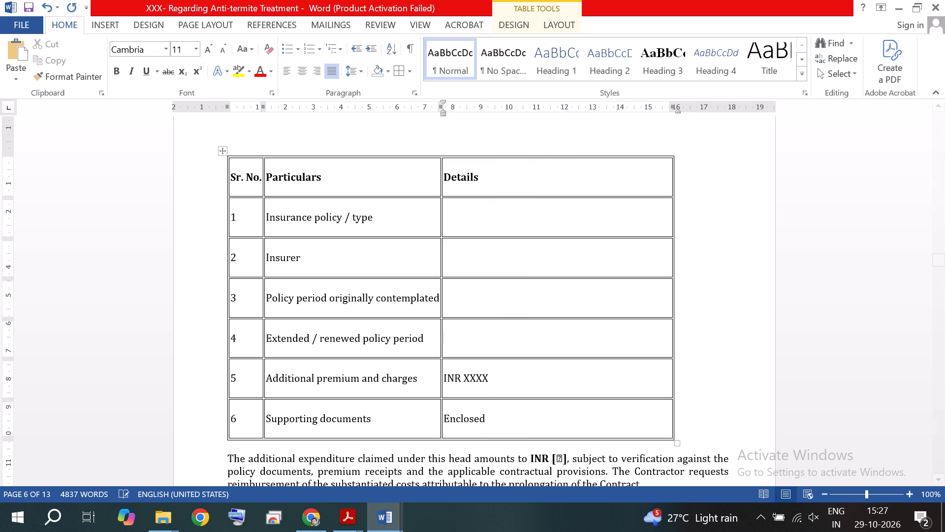
pyautogui.moveTo(441, 217); pyautogui.dragTo(515, 217)
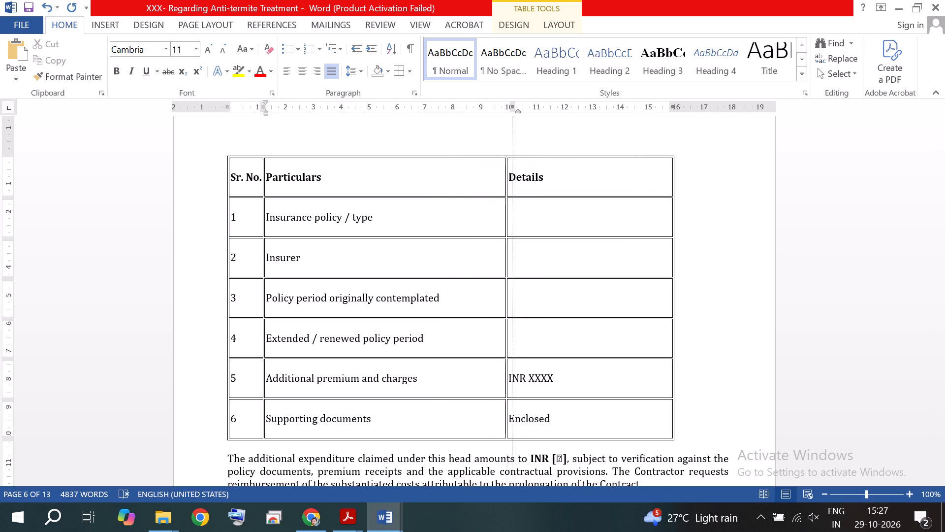
pyautogui.moveTo(515, 217); pyautogui.dragTo(541, 216)
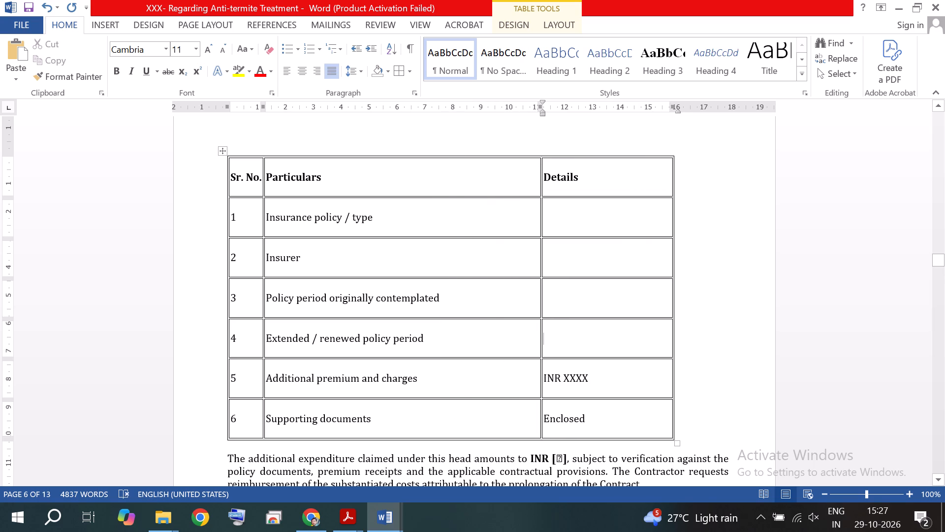
pyautogui.moveTo(262, 211); pyautogui.dragTo(360, 213)
pyautogui.moveTo(227, 205); pyautogui.dragTo(283, 207)
pyautogui.moveTo(358, 209); pyautogui.dragTo(325, 205)
# Replace the bracketed amount placeholder in the sentence below the insurance costs table with "XXXXX" after INR.
pyautogui.scroll(-3, 472, 289)
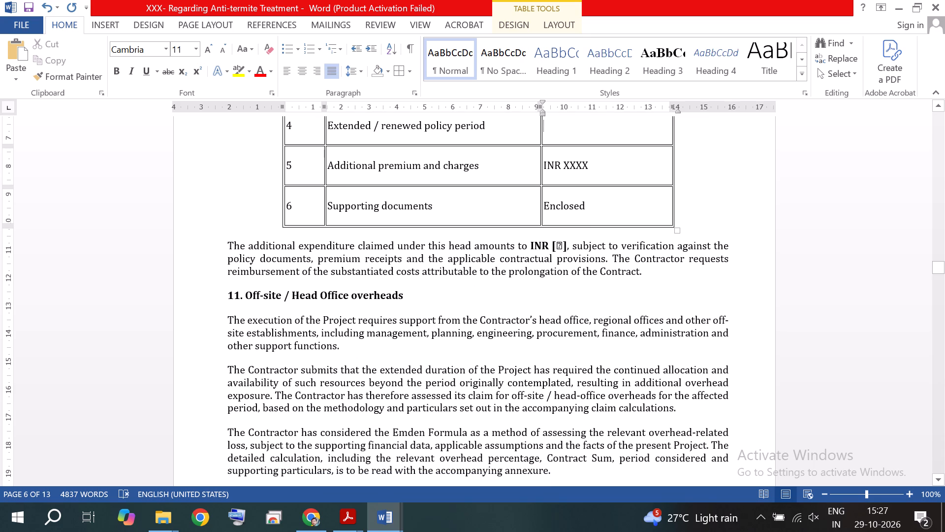
pyautogui.click(552, 246)
pyautogui.press('Delete')
pyautogui.press('Delete')
pyautogui.press('Delete')
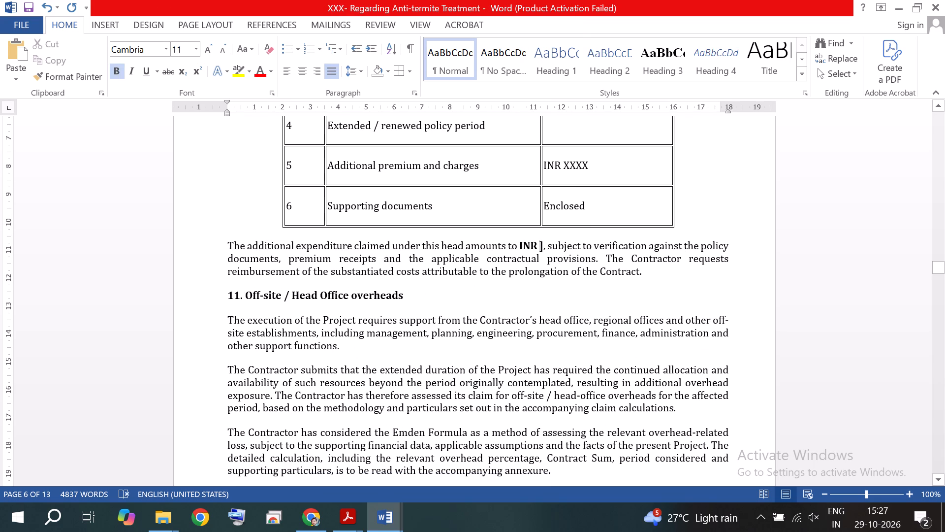
pyautogui.write('XXXXX')
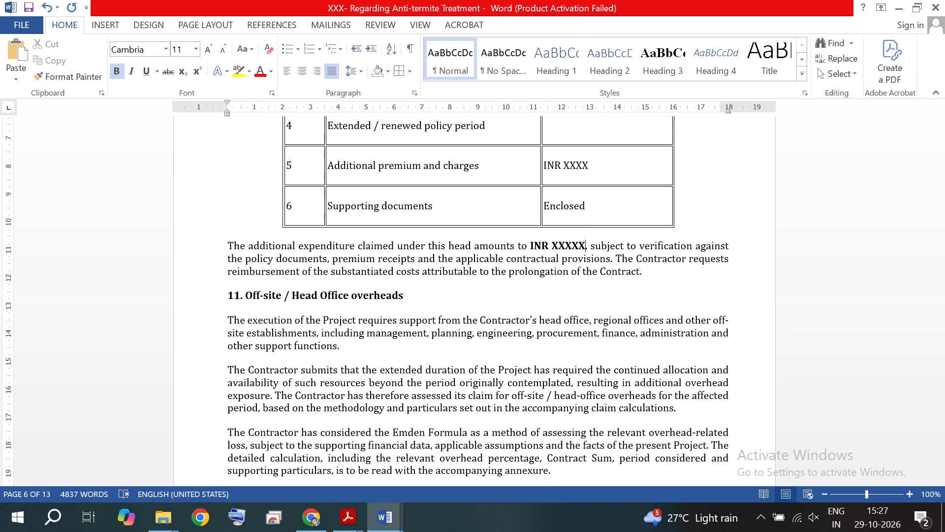
# Enclose "Emden Formula" in double quotation marks in the third paragraph of section 11.
pyautogui.scroll(-1, 459, 339)
pyautogui.scroll(-1, 407, 337)
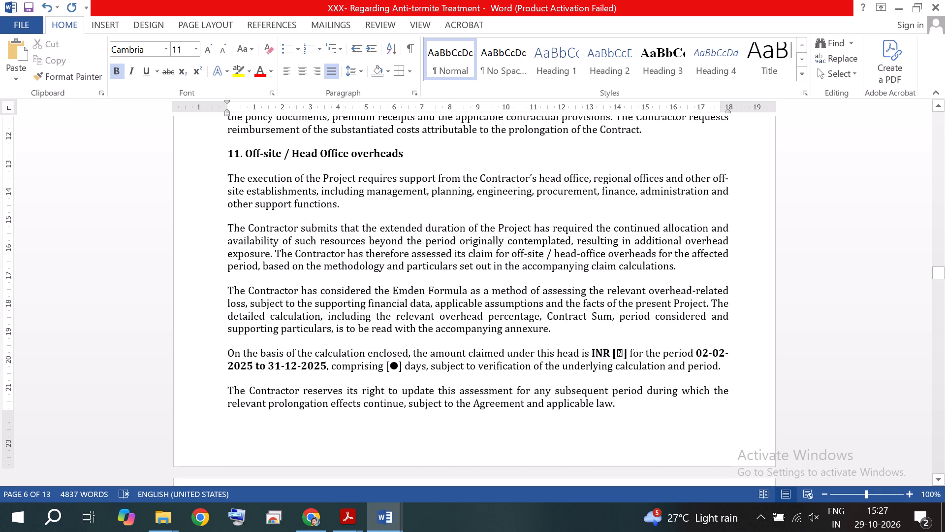
pyautogui.click(395, 293)
pyautogui.hotkey('shift', '"')
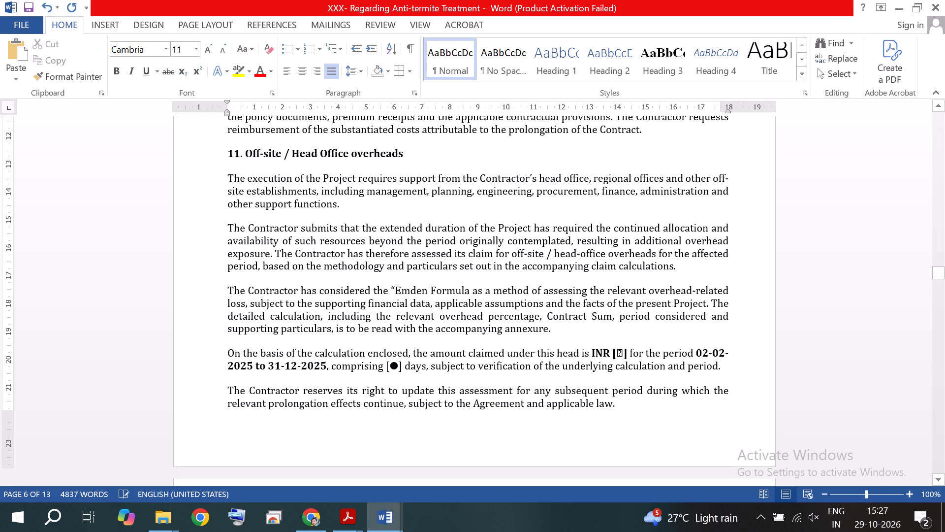
pyautogui.press('Right')
pyautogui.press('Right')
pyautogui.press('Right')
pyautogui.press('Right')
pyautogui.press('Right')
pyautogui.press('Right')
pyautogui.press('Right')
pyautogui.press('Right')
pyautogui.press('Right')
pyautogui.press('Right')
pyautogui.press('Right')
pyautogui.press('Right')
pyautogui.press('Right')
pyautogui.hotkey('shift', '"')
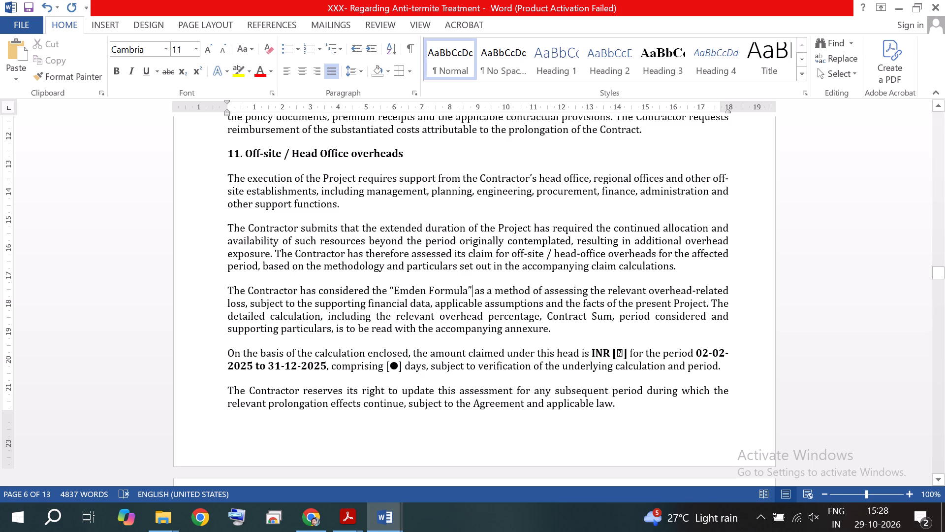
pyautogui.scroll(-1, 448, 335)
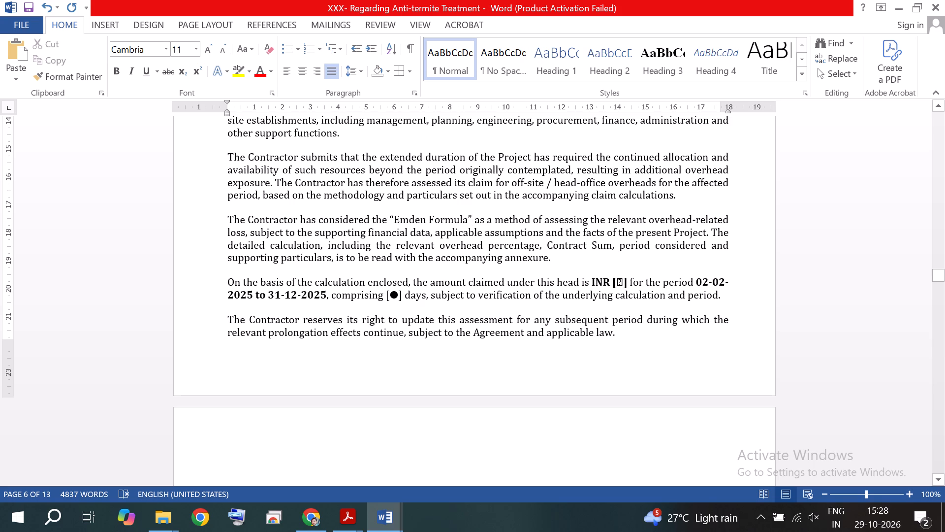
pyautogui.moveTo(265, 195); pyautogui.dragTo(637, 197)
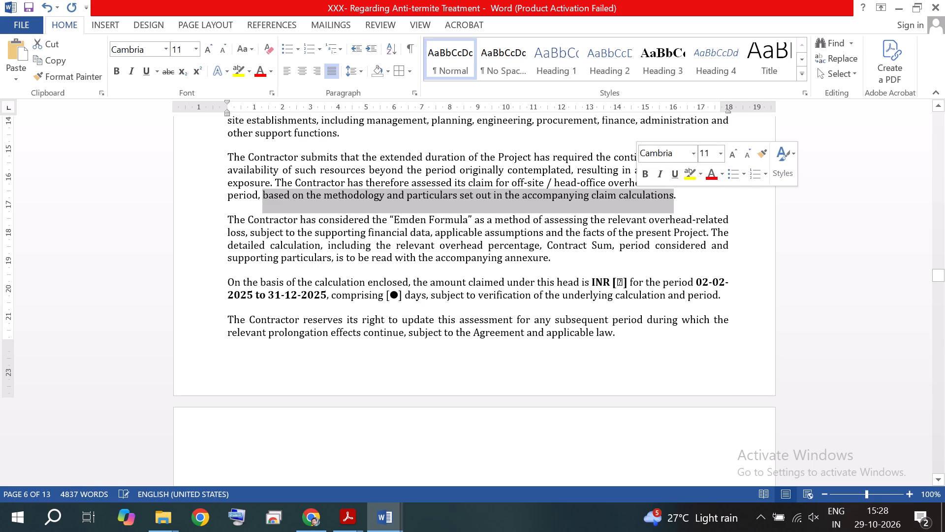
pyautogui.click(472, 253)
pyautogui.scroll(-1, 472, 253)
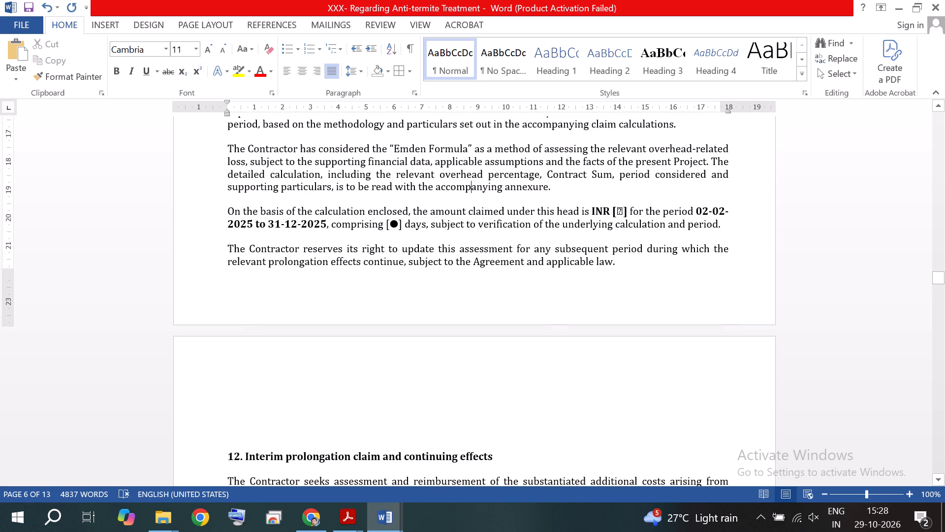
# Replace the bracketed amount placeholder after INR in the fourth paragraph of section 11 with "XXX".
pyautogui.click(627, 211)
pyautogui.press('BackSpace')
pyautogui.press('BackSpace')
pyautogui.press('BackSpace')
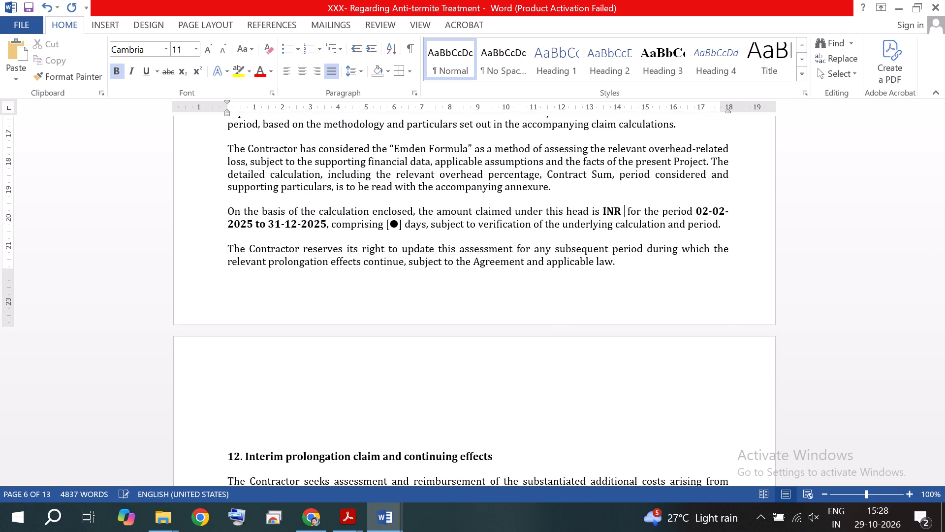
pyautogui.write('XXX')
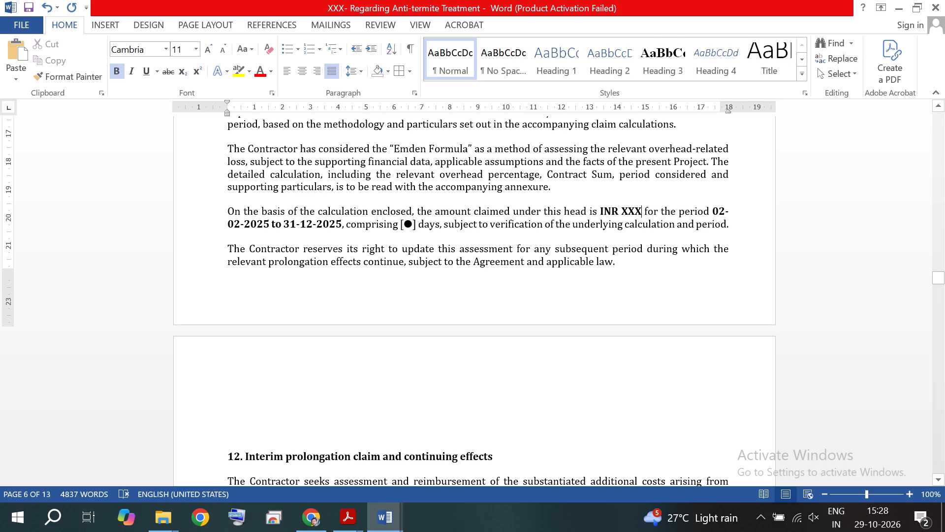
# Change the start date of the claim period in the same sentence of section 11 to 14-06-2024.
pyautogui.click(723, 211)
pyautogui.press('BackSpace')
pyautogui.press('BackSpace')
pyautogui.write('14')
pyautogui.press('Right')
pyautogui.press('Right')
pyautogui.press('Right')
pyautogui.press('BackSpace')
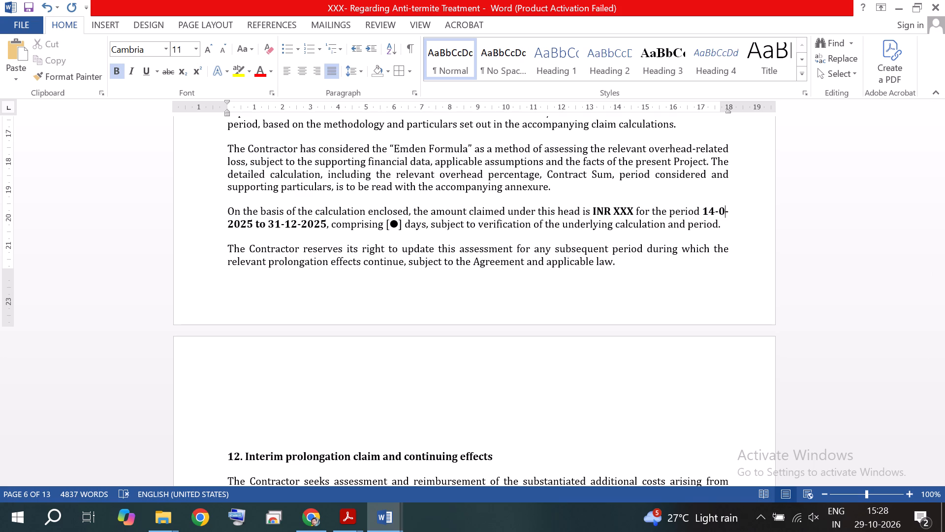
pyautogui.press('6')
pyautogui.press('Right')
pyautogui.press('Right')
pyautogui.press('Right')
pyautogui.press('Right')
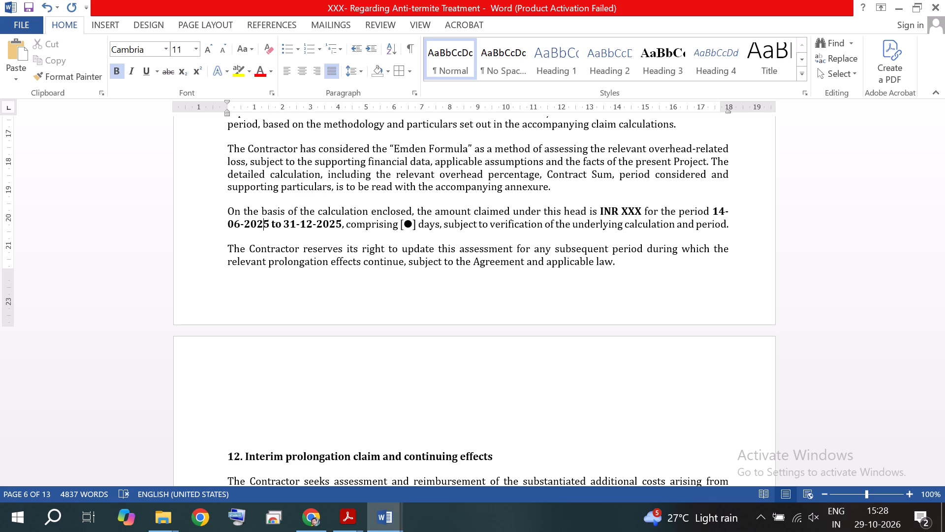
pyautogui.press('Right')
pyautogui.press('BackSpace')
pyautogui.press('4')
# Change the end date of the claim period in that sentence to 25-08-2025.
pyautogui.press('Right')
pyautogui.press('Right')
pyautogui.press('Right')
pyautogui.press('Right')
pyautogui.press('Right')
pyautogui.press('Right')
pyautogui.press('BackSpace')
pyautogui.press('BackSpace')
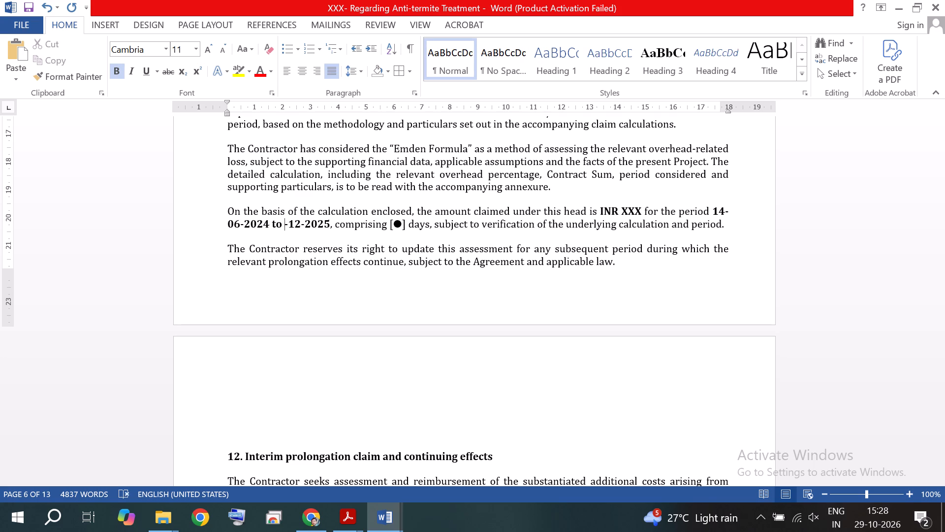
pyautogui.write('25')
pyautogui.press('Right')
pyautogui.press('Right')
pyautogui.press('Right')
pyautogui.press('BackSpace')
pyautogui.press('BackSpace')
pyautogui.write('08')
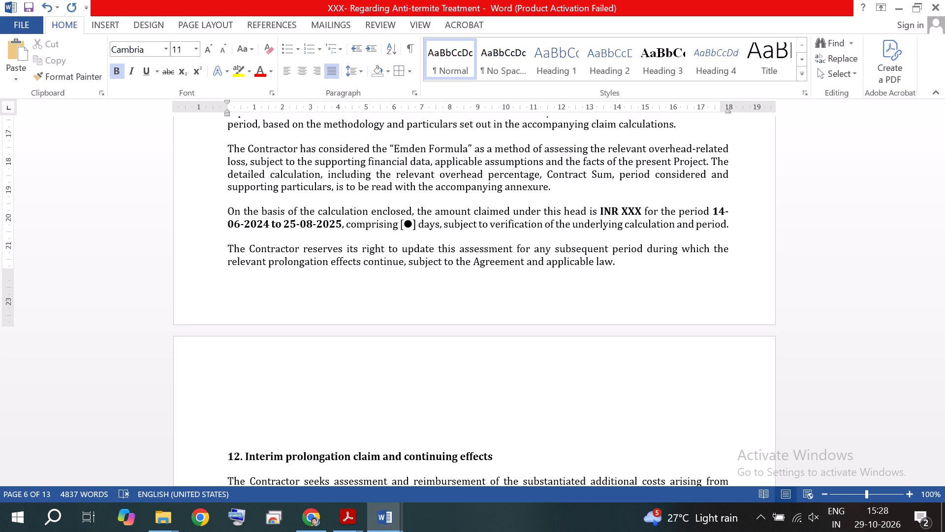
# Replace the bracketed days placeholder after "comprising" with 438 and make "438 days" bold.
pyautogui.click(414, 225)
pyautogui.press('Right')
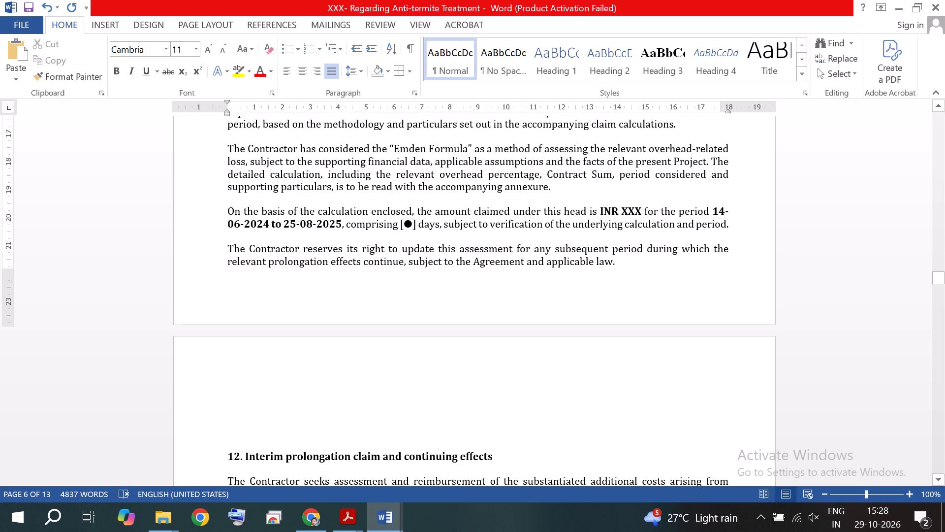
pyautogui.press('BackSpace')
pyautogui.press('BackSpace')
pyautogui.press('BackSpace')
pyautogui.write('438')
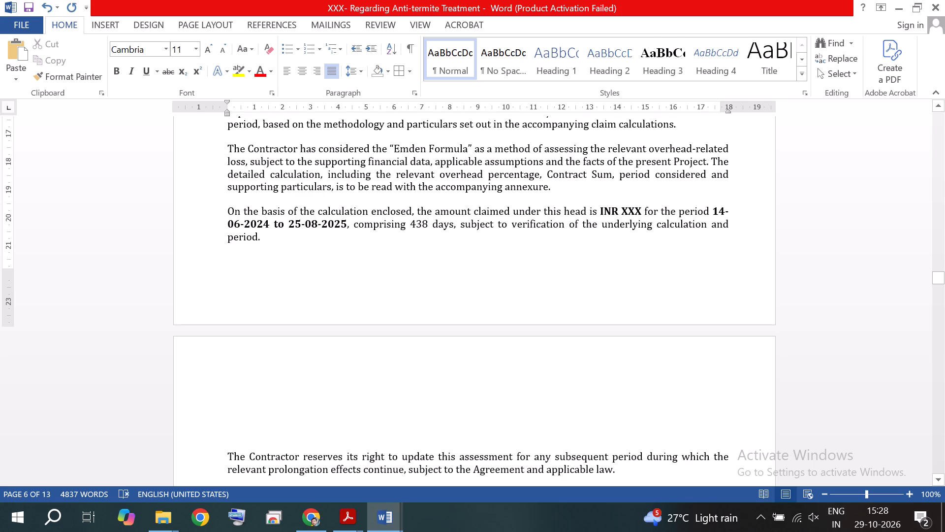
pyautogui.moveTo(412, 224); pyautogui.dragTo(443, 224)
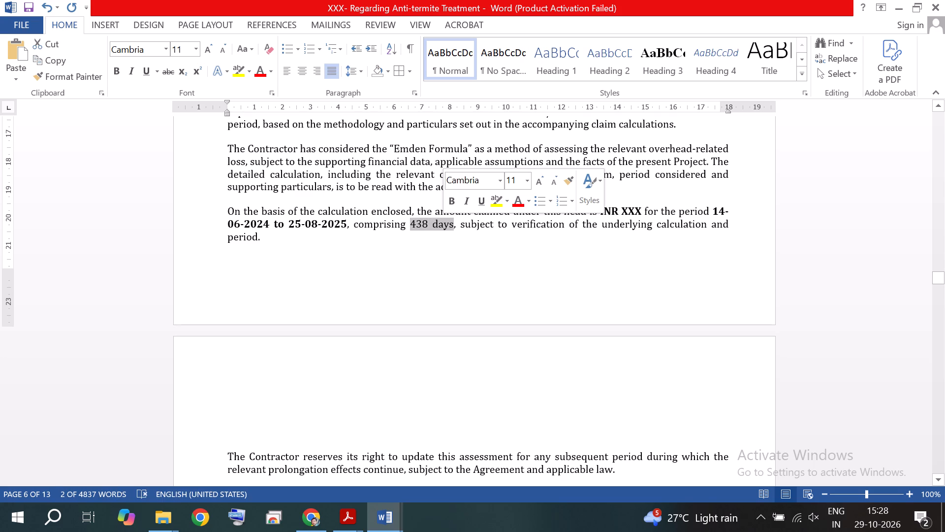
pyautogui.click(452, 200)
pyautogui.click(312, 247)
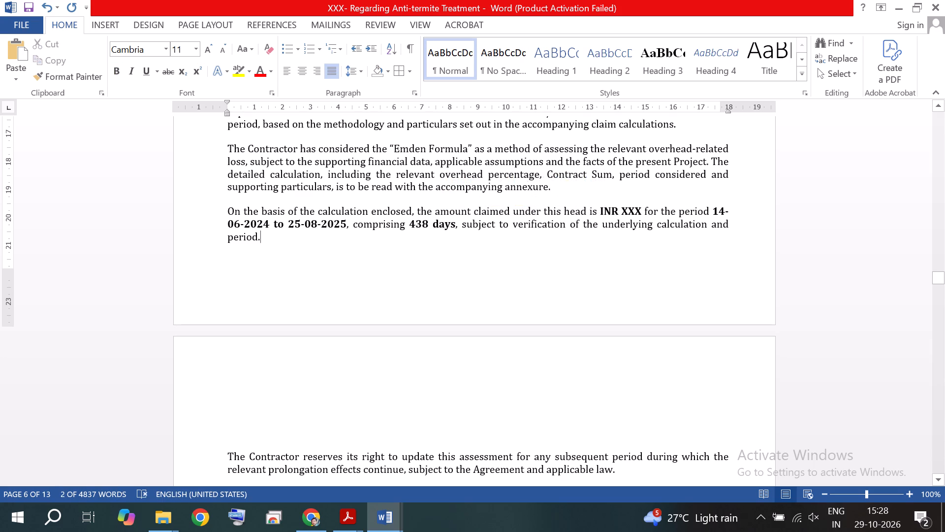
# Delete "subject to verification of the underlying calculation and period" and end the sentence with a full stop after "438 days".
pyautogui.moveTo(463, 226); pyautogui.dragTo(464, 243)
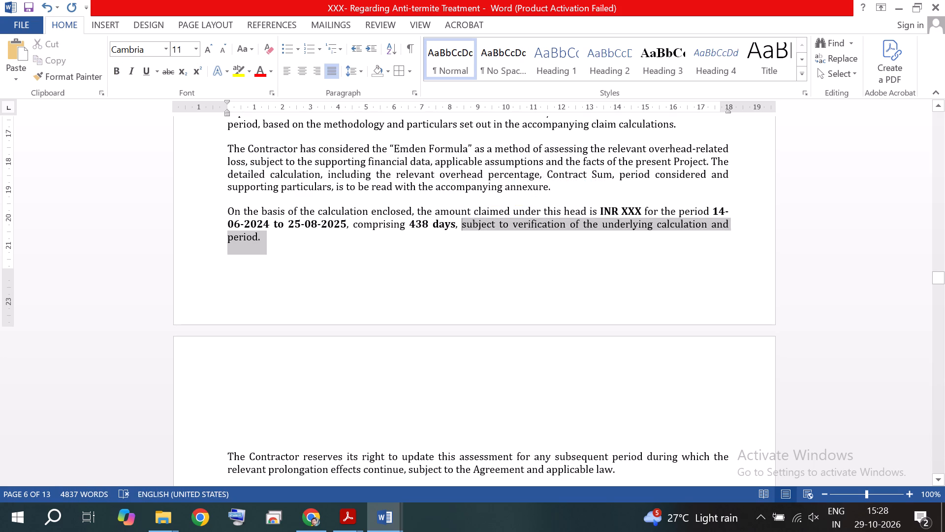
pyautogui.moveTo(464, 243); pyautogui.dragTo(262, 240)
pyautogui.press('BackSpace')
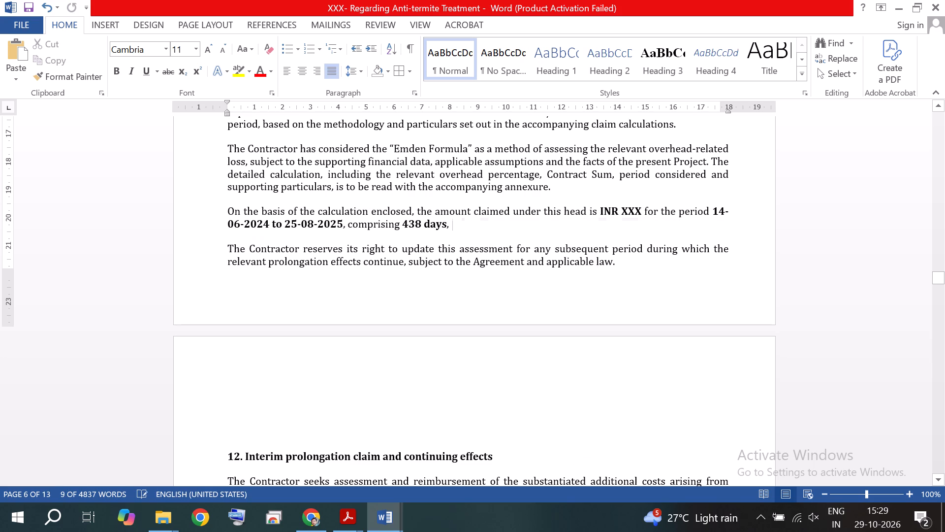
pyautogui.press('BackSpace')
pyautogui.press('BackSpace')
pyautogui.press('.')
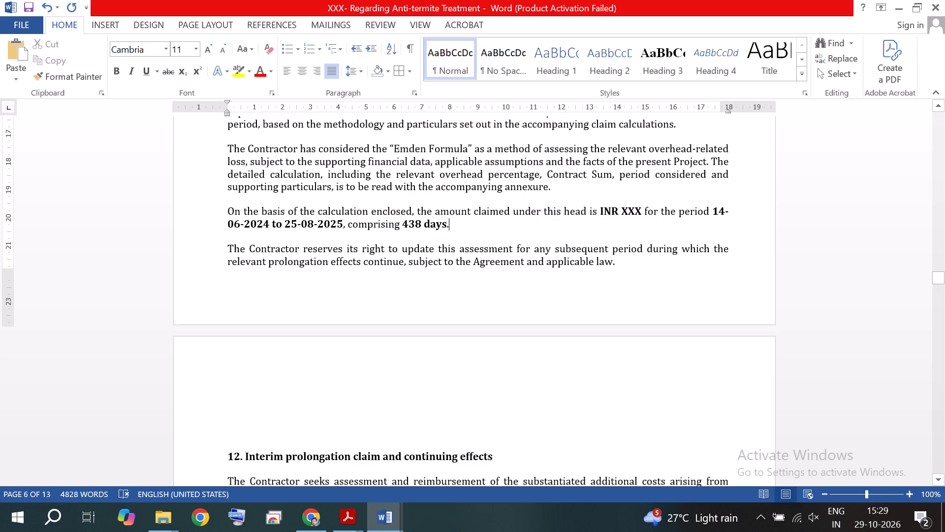
# Review the text through section 13 and correct "utilisation" to "utilization" in its second paragraph.
pyautogui.scroll(-1, 399, 289)
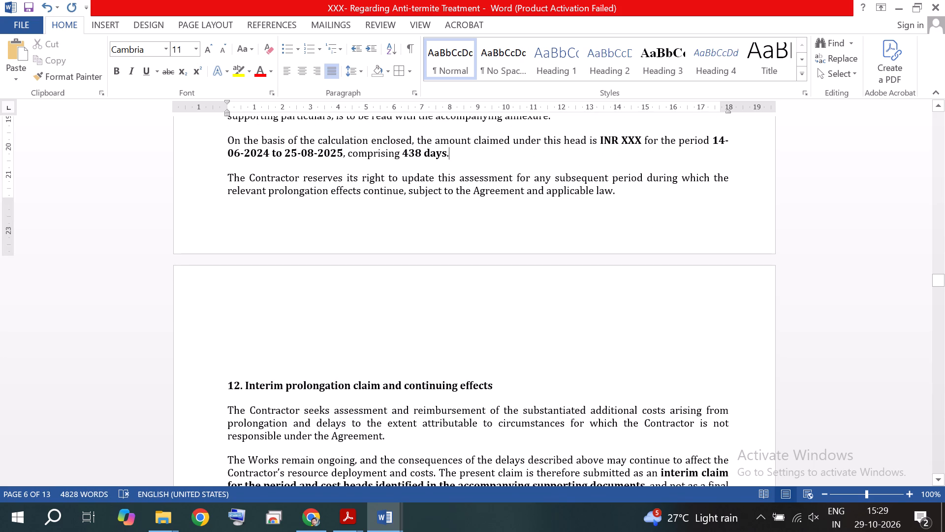
pyautogui.scroll(2, 408, 235)
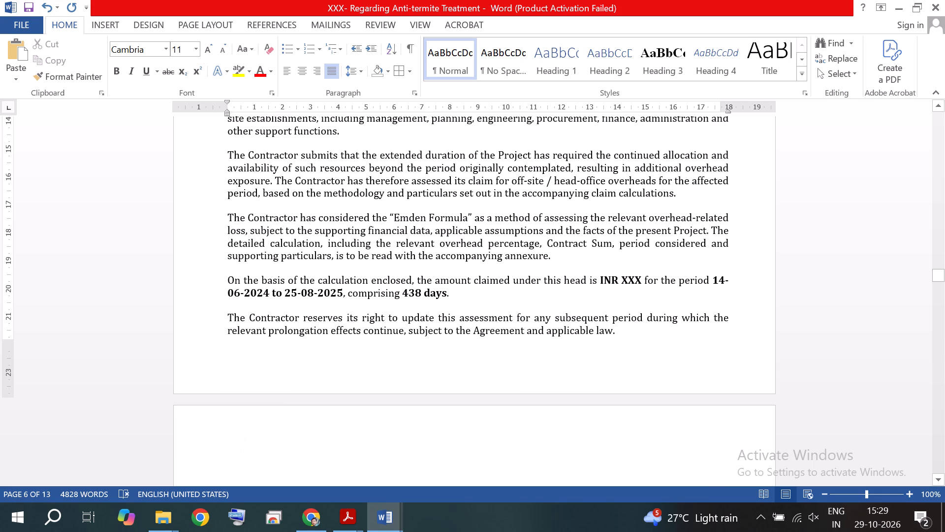
pyautogui.scroll(-4, 408, 235)
pyautogui.click(321, 201)
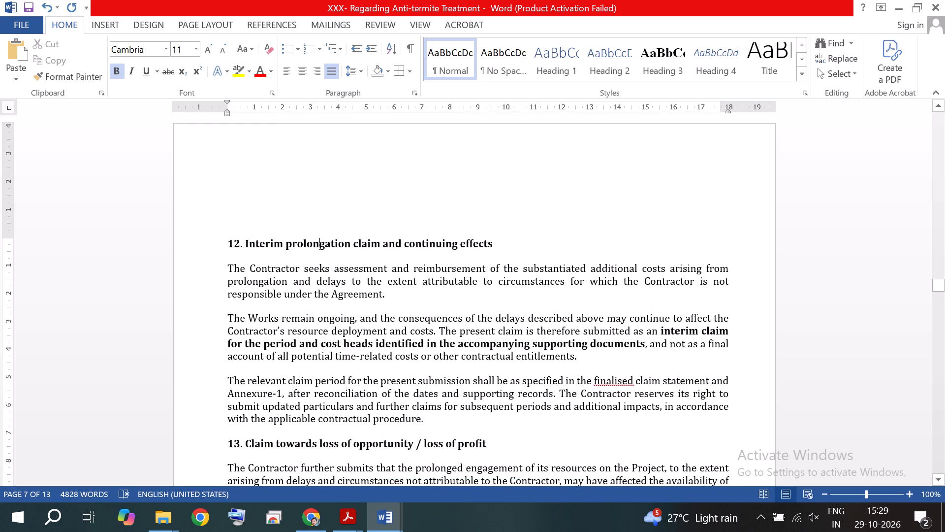
pyautogui.scroll(-1, 427, 264)
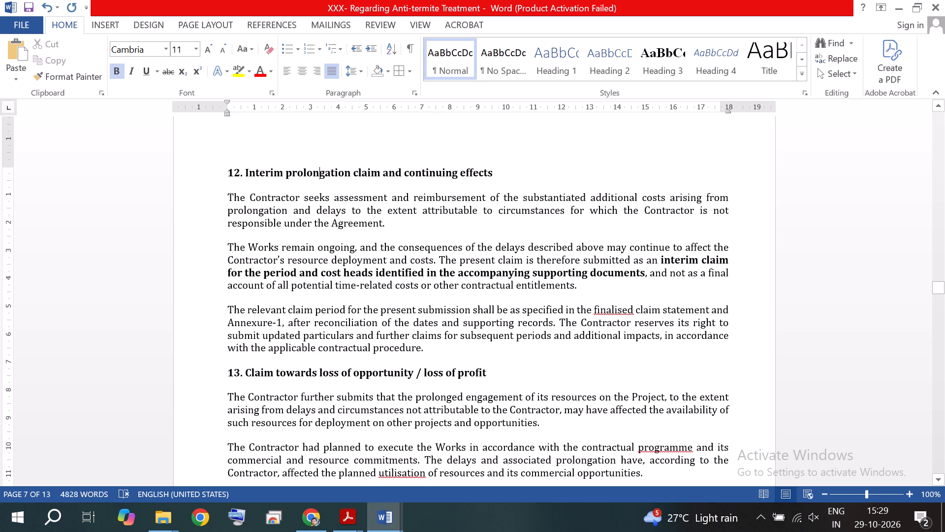
pyautogui.scroll(-1, 441, 291)
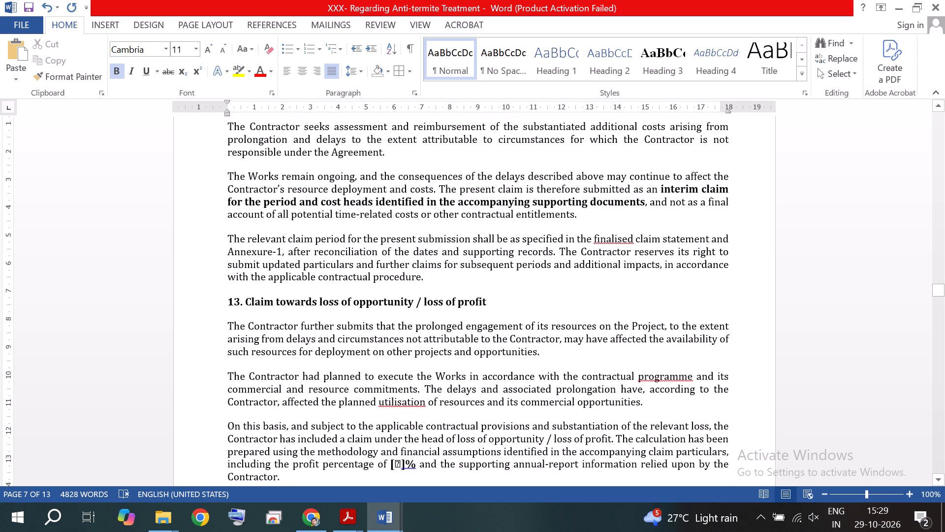
pyautogui.scroll(-1, 409, 272)
pyautogui.scroll(-1, 313, 276)
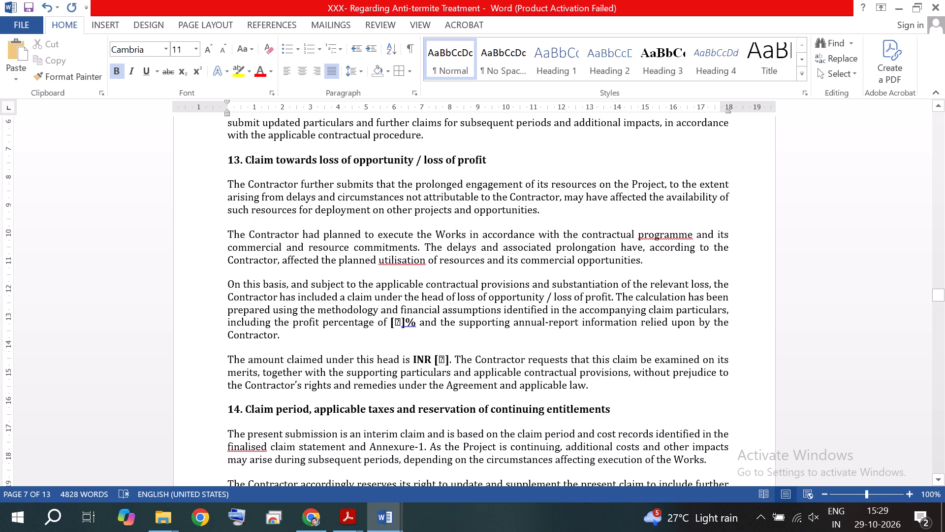
pyautogui.rightClick(396, 265)
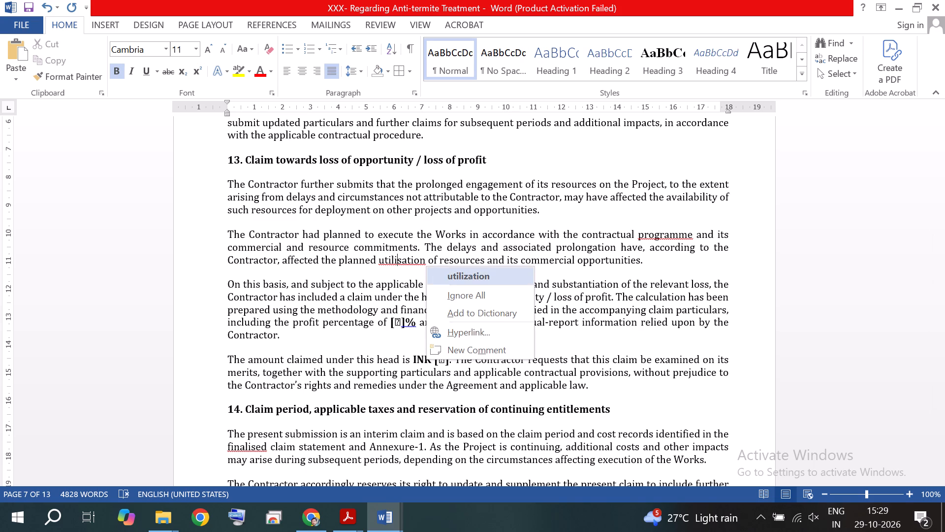
pyautogui.click(470, 281)
pyautogui.scroll(-1, 366, 304)
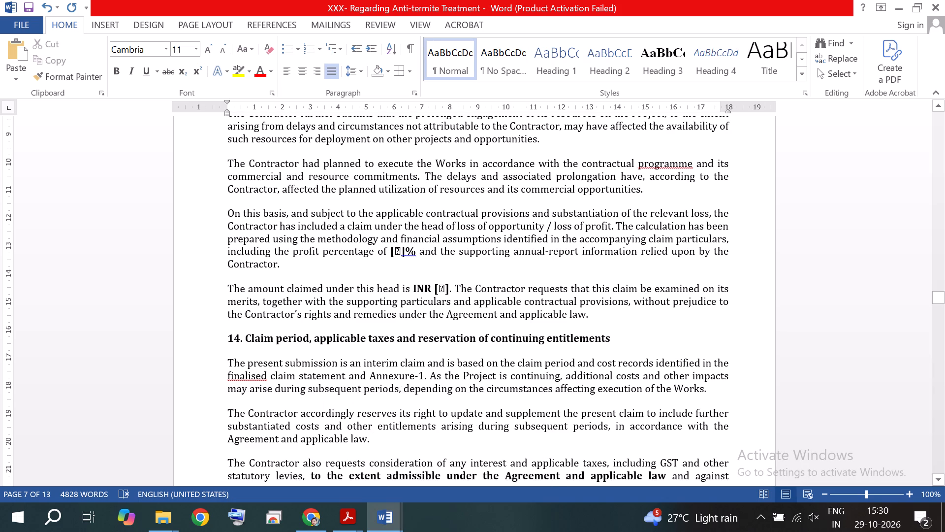
pyautogui.scroll(1, 339, 288)
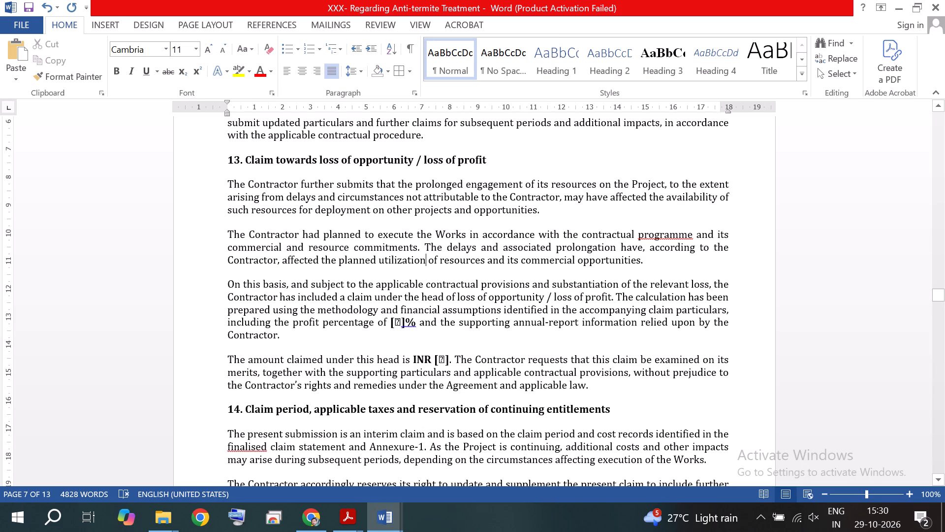
pyautogui.moveTo(283, 337); pyautogui.dragTo(225, 182)
pyautogui.rightClick(245, 189)
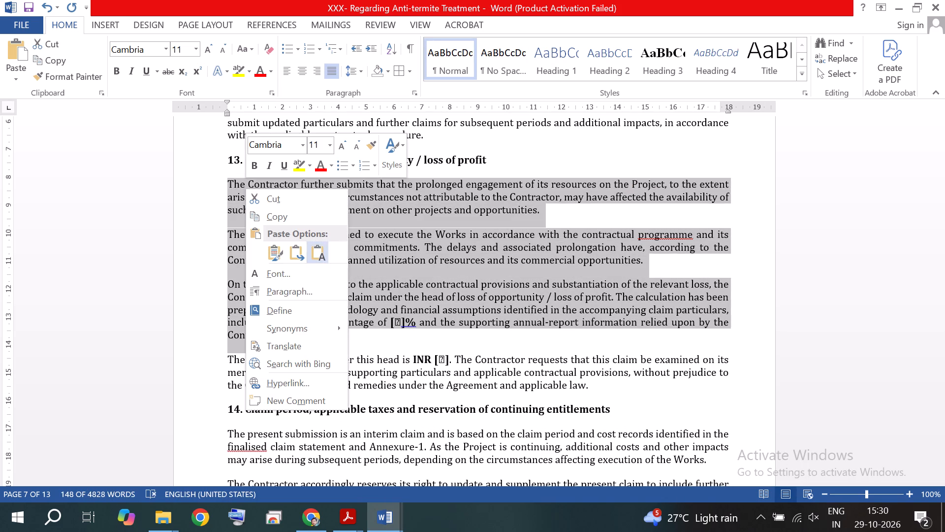
pyautogui.click(321, 254)
pyautogui.press('Return')
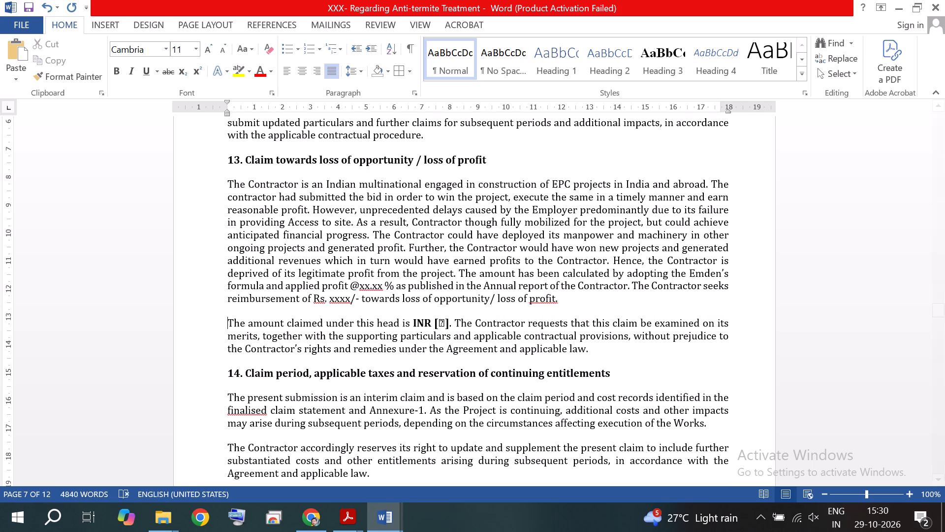
pyautogui.scroll(1, 346, 261)
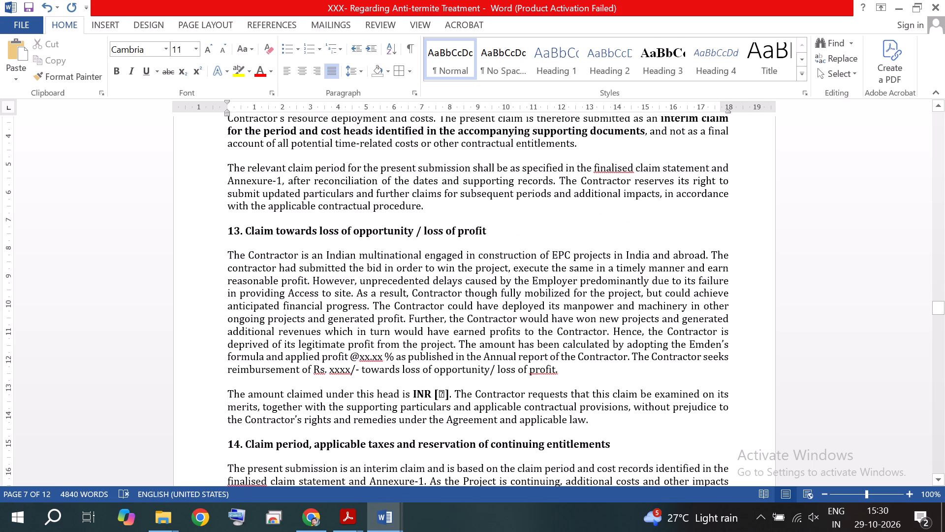
pyautogui.click(354, 197)
pyautogui.click(370, 314)
# Replace the bracketed placeholder after "INR" in section 13's last paragraph with XXXX.
pyautogui.scroll(-2, 445, 334)
pyautogui.click(447, 249)
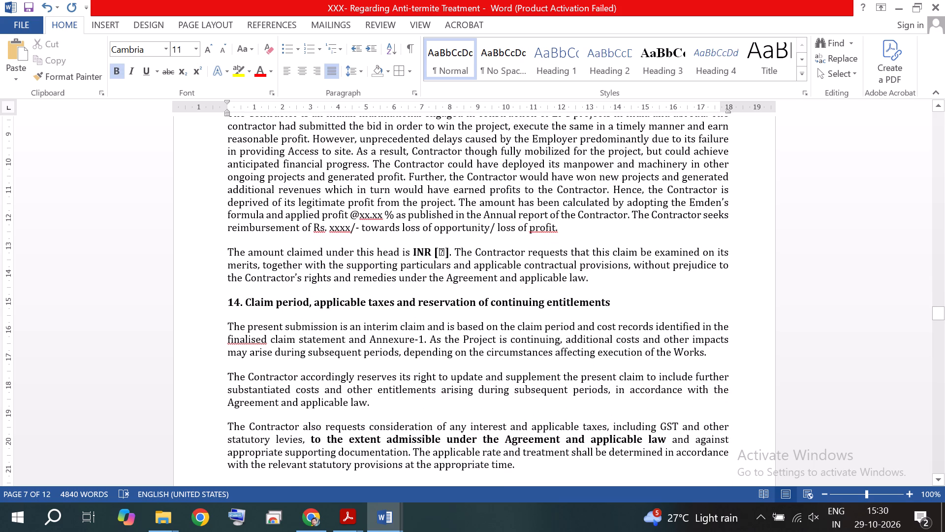
pyautogui.press('Right')
pyautogui.press('BackSpace')
pyautogui.press('BackSpace')
pyautogui.press('BackSpace')
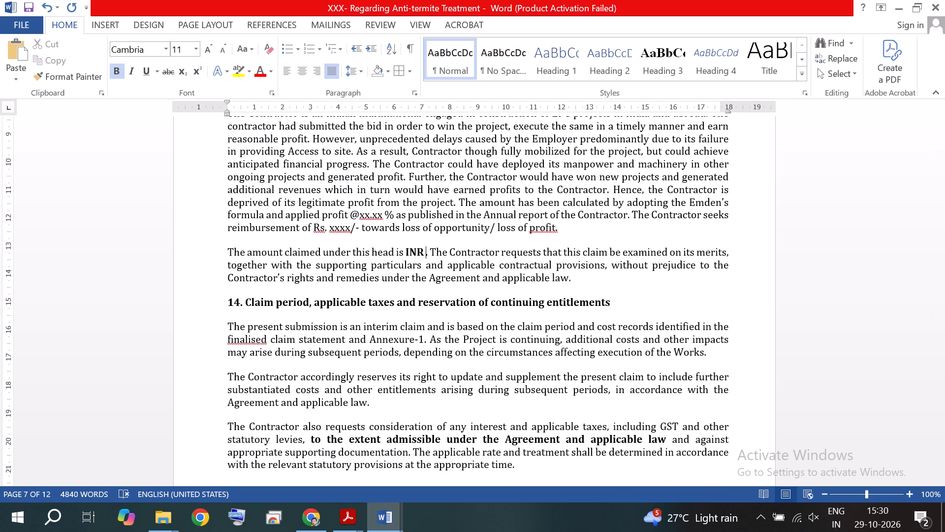
pyautogui.write('XXXX')
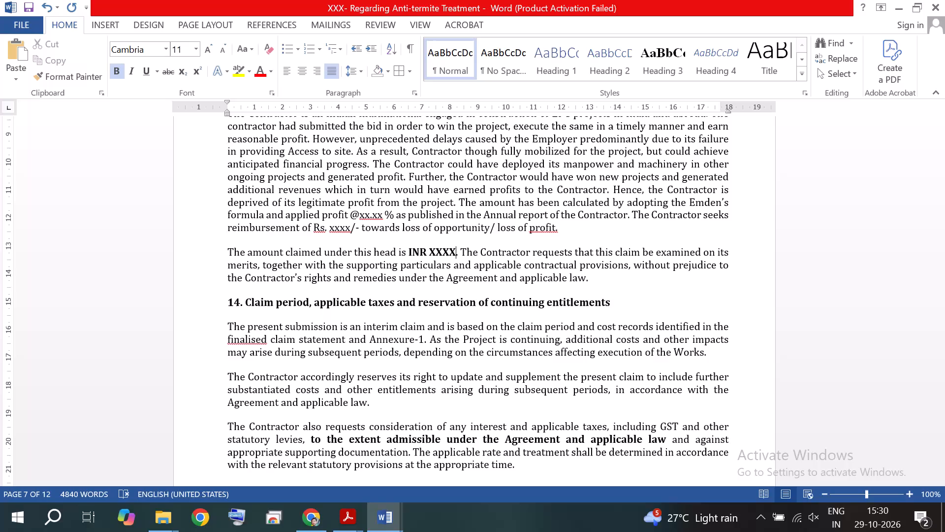
# Read through section 14 and apply borders to all cells of the claim summary table in section 15.
pyautogui.scroll(-1, 443, 252)
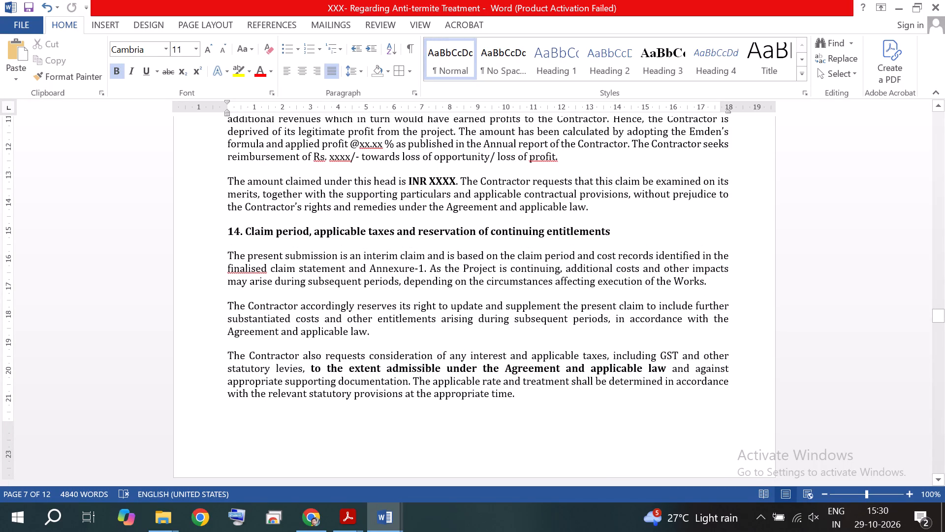
pyautogui.scroll(-1, 405, 287)
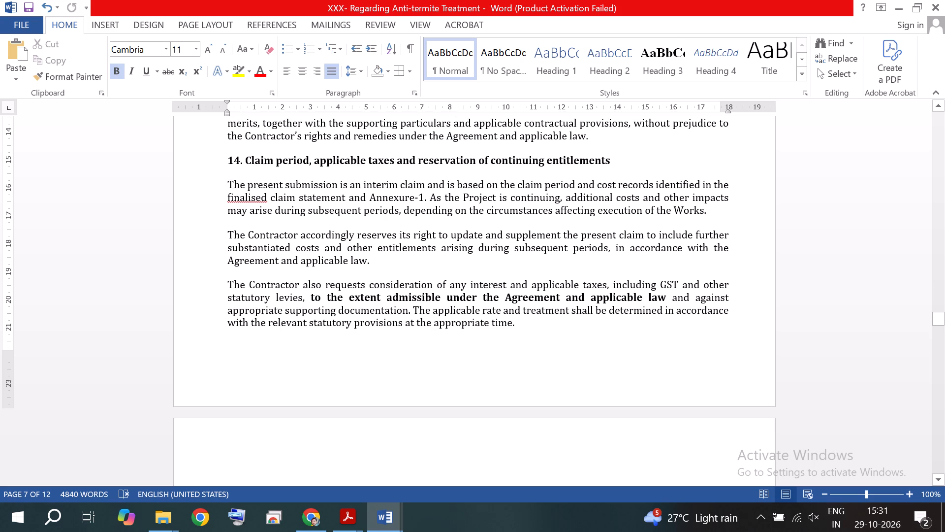
pyautogui.scroll(-5, 397, 281)
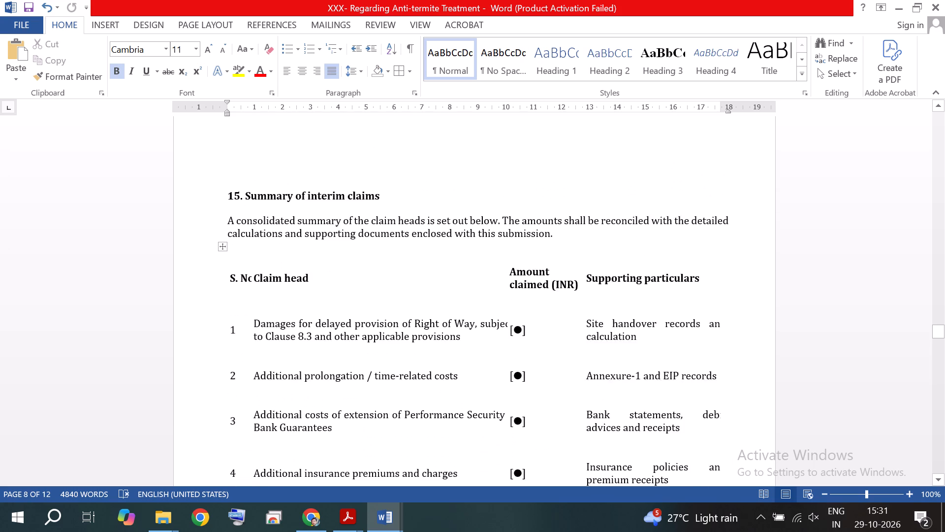
pyautogui.scroll(-1, 369, 266)
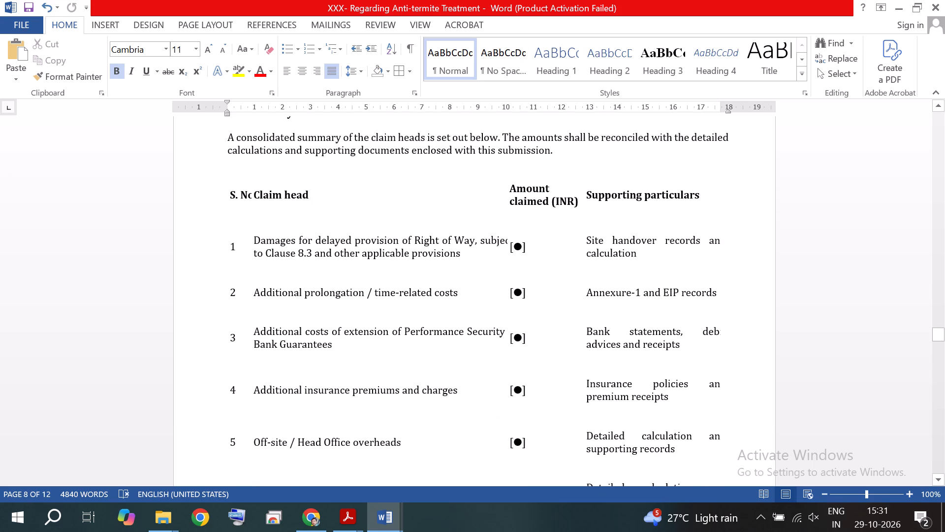
pyautogui.click(224, 163)
pyautogui.click(240, 189)
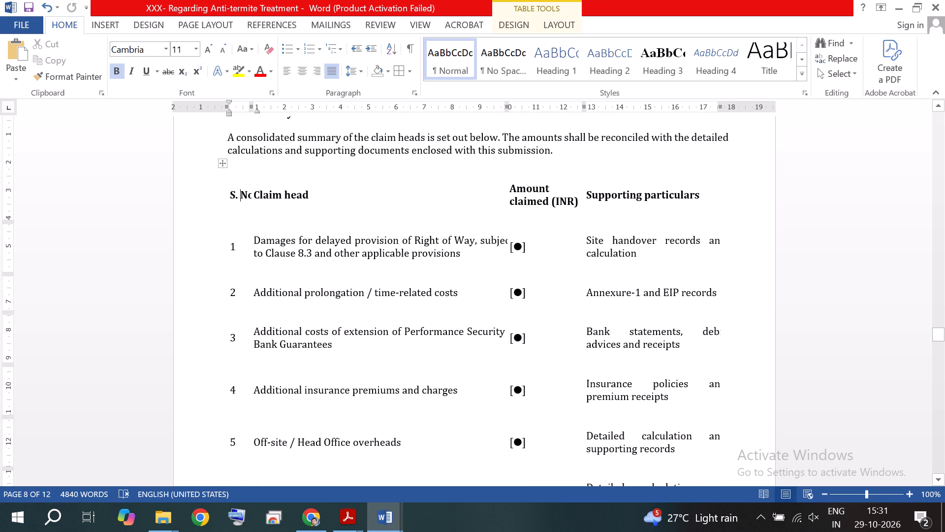
pyautogui.click(223, 164)
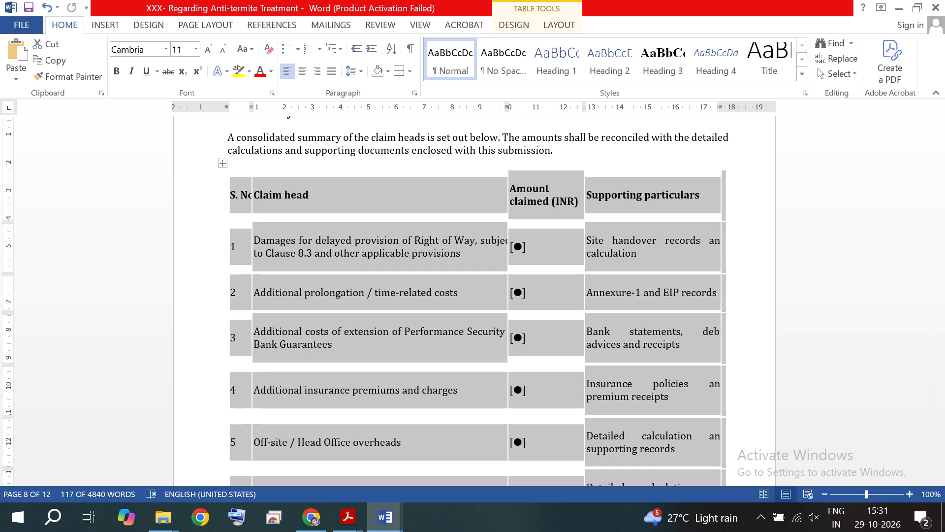
pyautogui.click(400, 68)
pyautogui.click(346, 211)
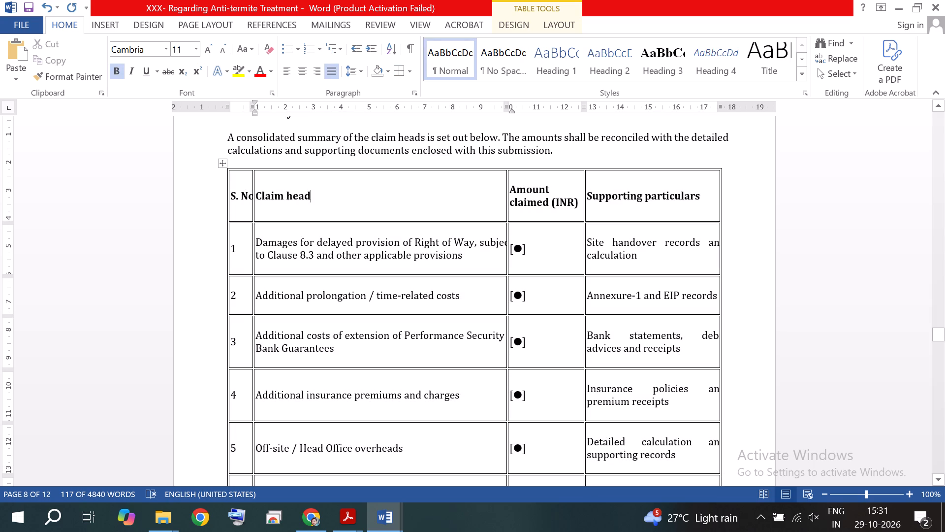
# Widen the summary table's first column so the heading "S. No." fits fully.
pyautogui.moveTo(252, 183); pyautogui.dragTo(255, 184)
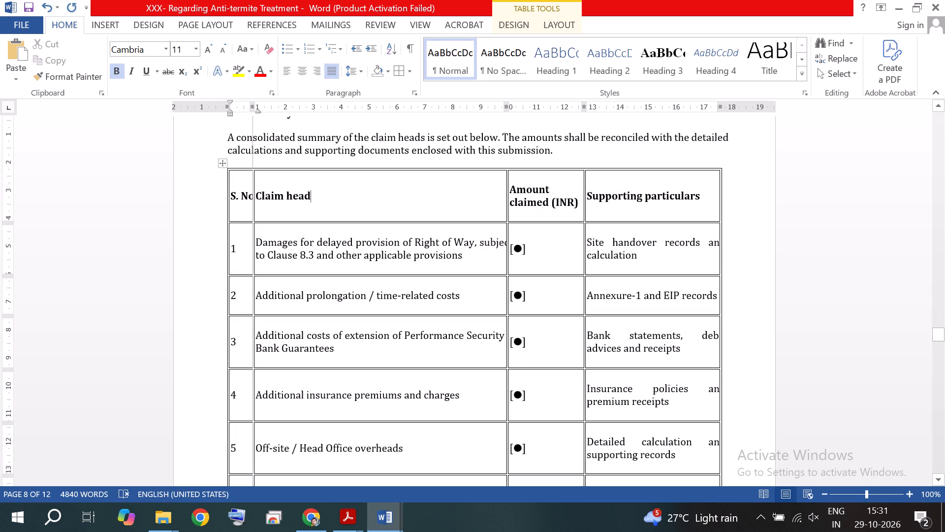
pyautogui.moveTo(255, 184); pyautogui.dragTo(263, 183)
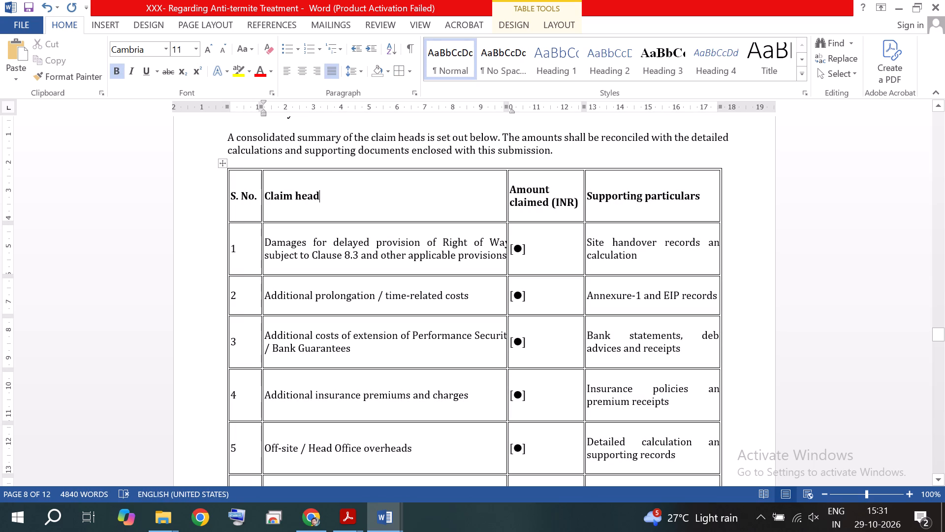
# Delete "and EIP records" from the supporting particulars in row 2 of the summary table.
pyautogui.scroll(-1, 523, 267)
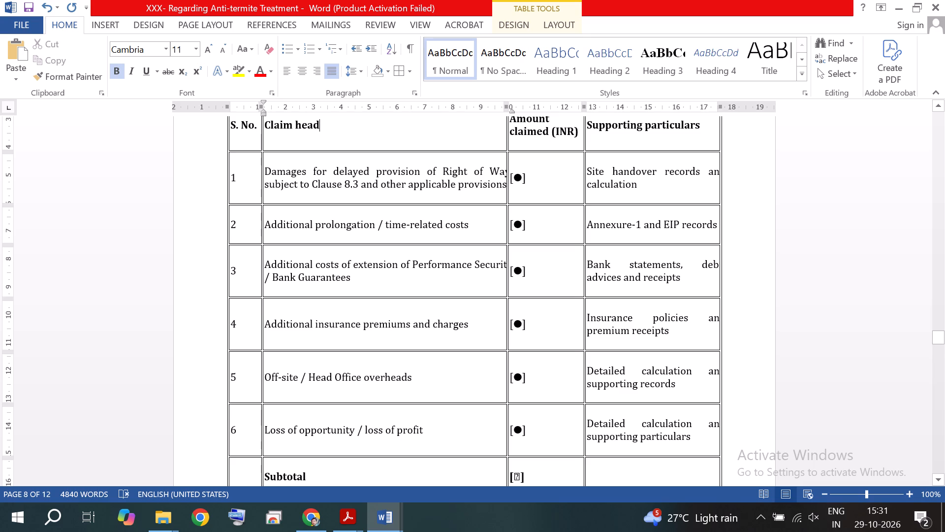
pyautogui.scroll(1, 616, 204)
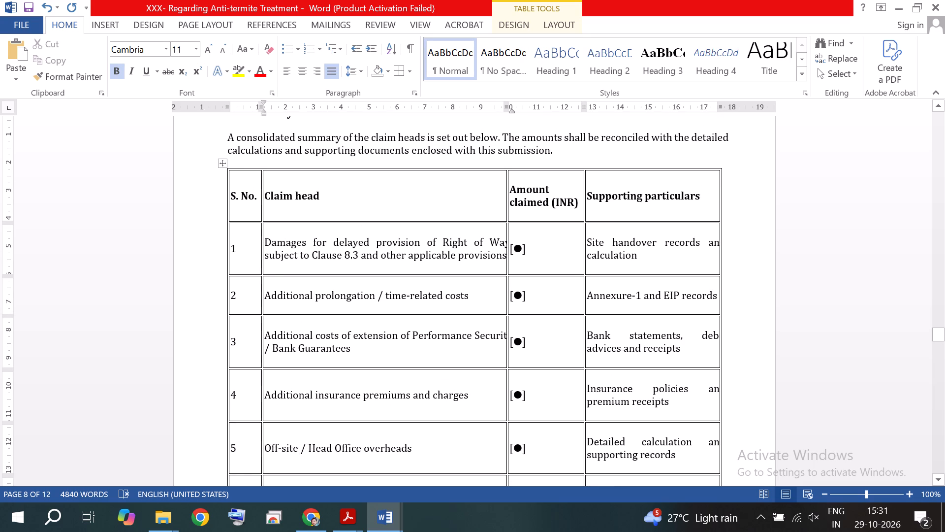
pyautogui.moveTo(647, 298); pyautogui.dragTo(692, 297)
pyautogui.press('BackSpace')
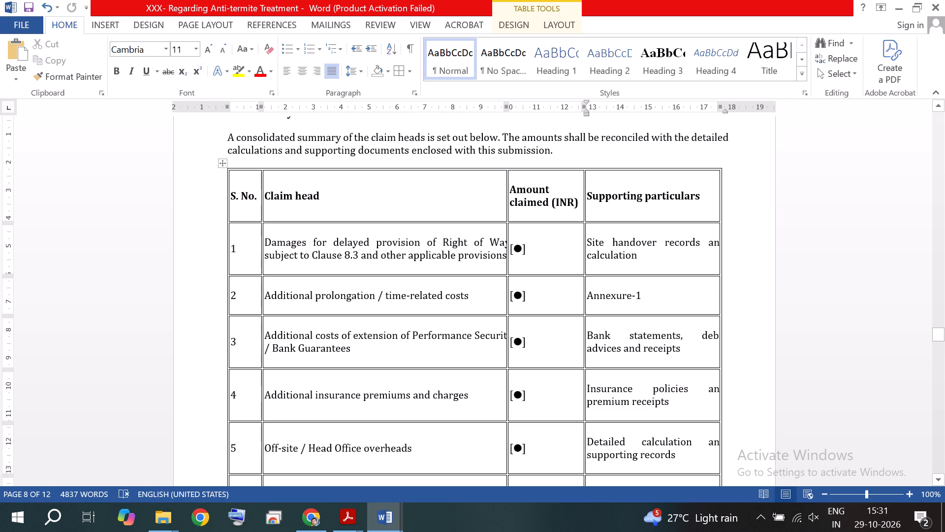
# Review the claim summary table in section 15, from its heading to the note below the total row.
pyautogui.scroll(-1, 643, 377)
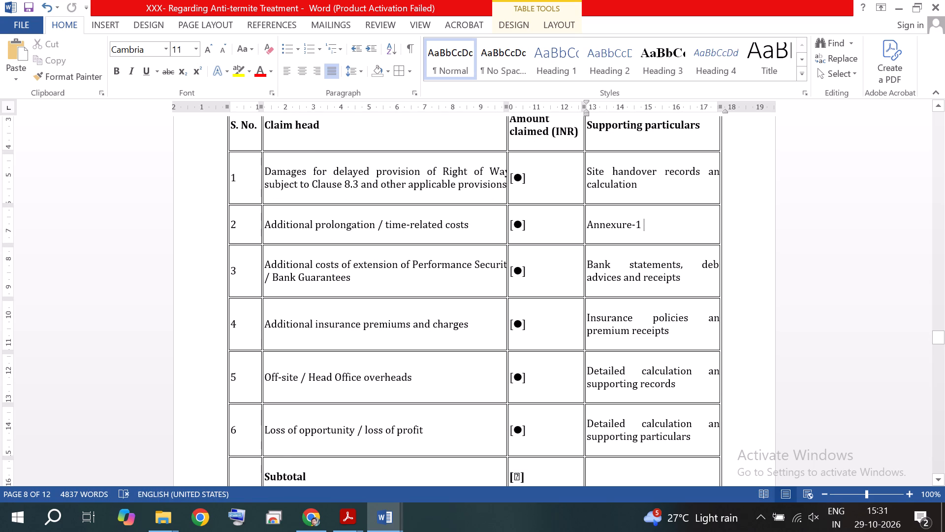
pyautogui.scroll(4, 545, 211)
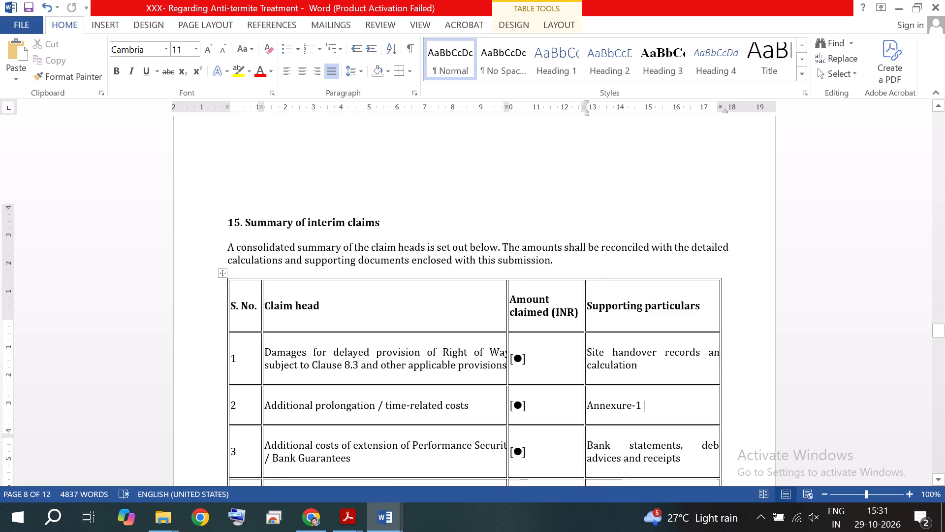
pyautogui.scroll(5, 547, 247)
pyautogui.scroll(-14, 547, 247)
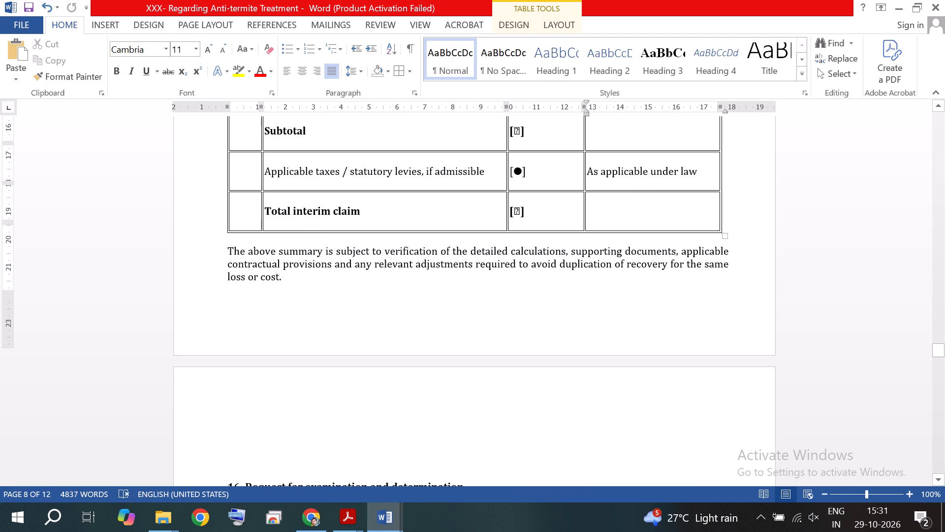
# Indent items a to e under section 16, "Request for examination and determination", by one level each.
pyautogui.scroll(-3, 520, 283)
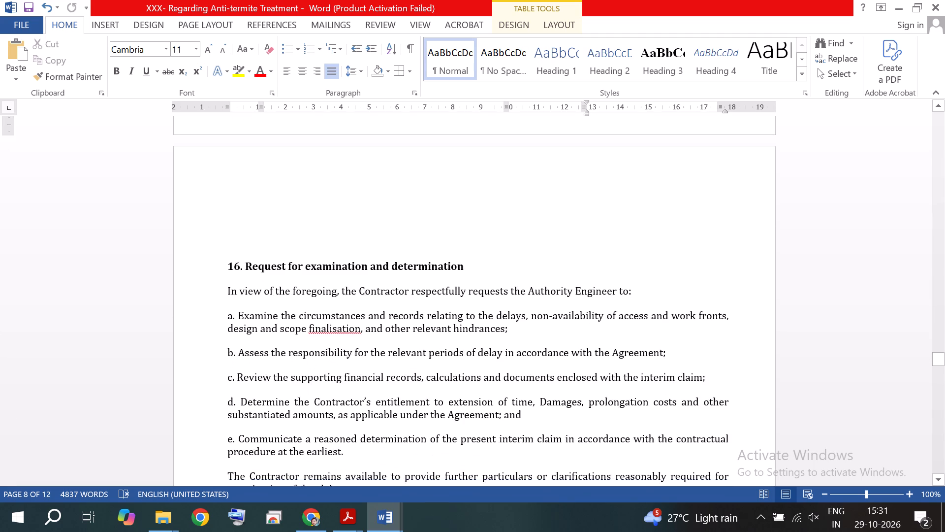
pyautogui.scroll(-1, 520, 283)
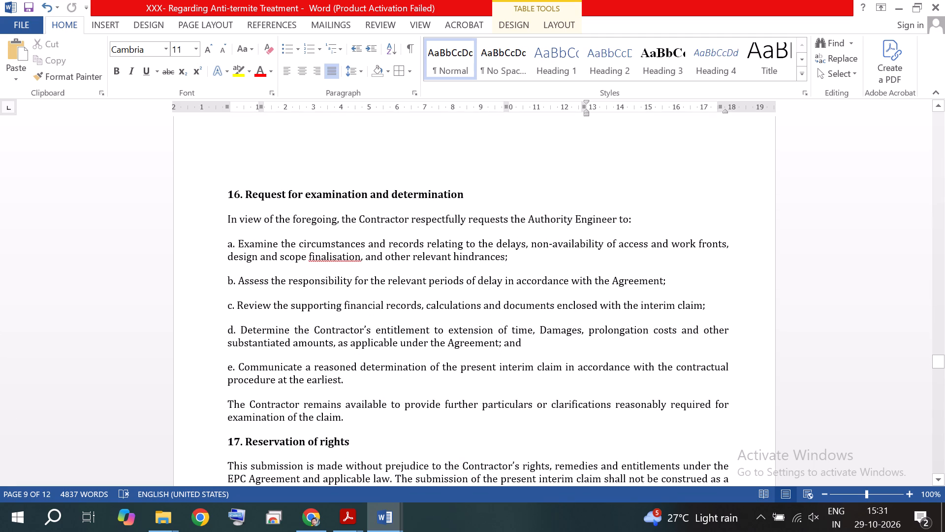
pyautogui.click(239, 245)
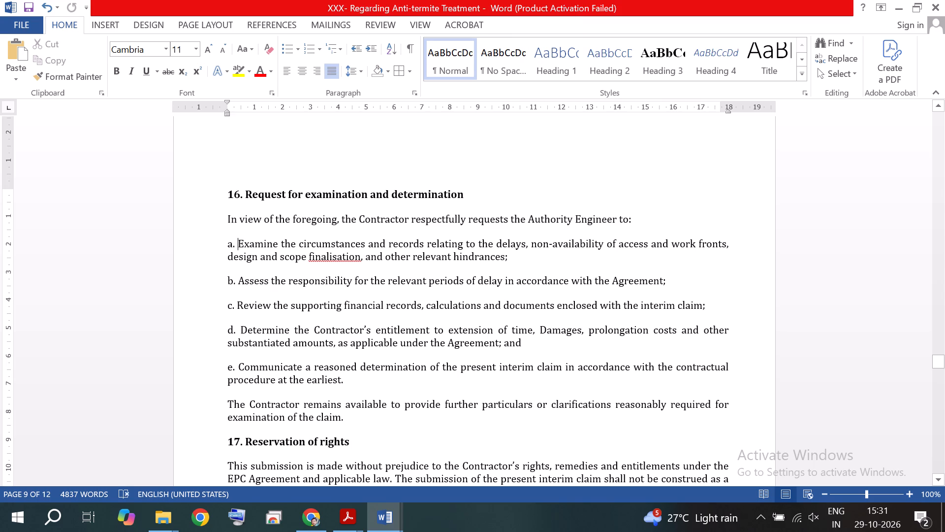
pyautogui.click(375, 50)
pyautogui.click(240, 282)
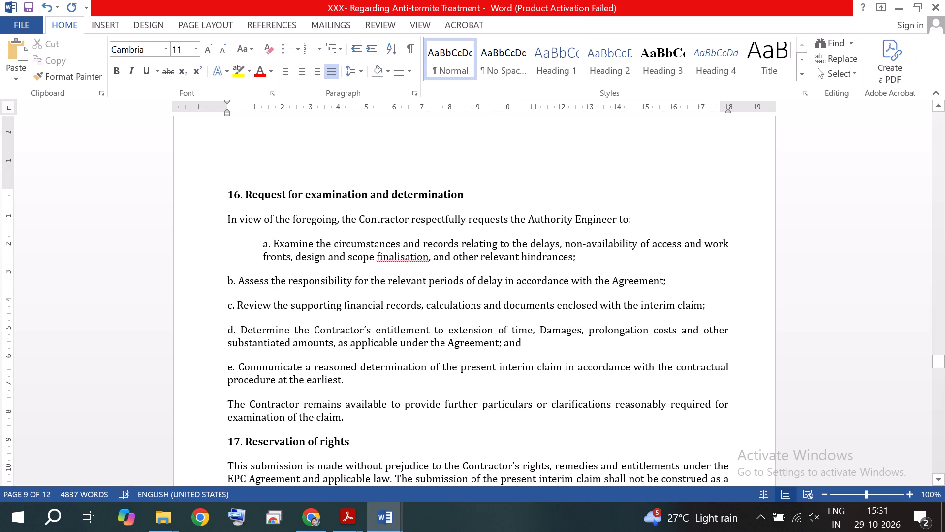
pyautogui.click(371, 49)
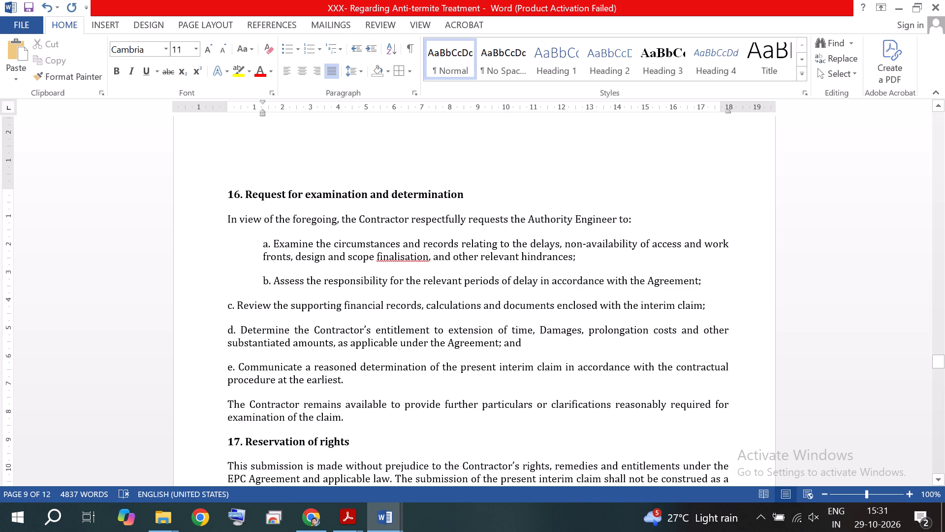
pyautogui.click(237, 308)
pyautogui.click(372, 47)
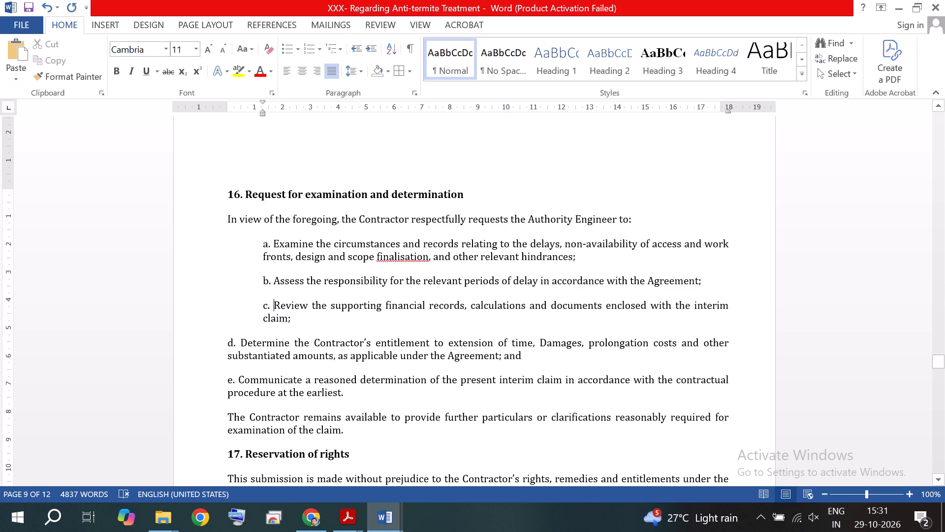
pyautogui.click(241, 345)
pyautogui.click(377, 49)
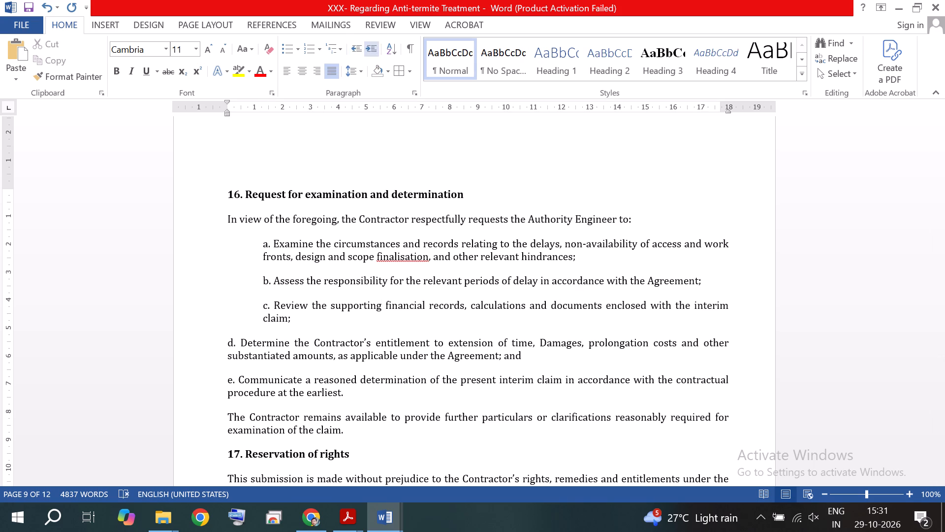
pyautogui.click(240, 382)
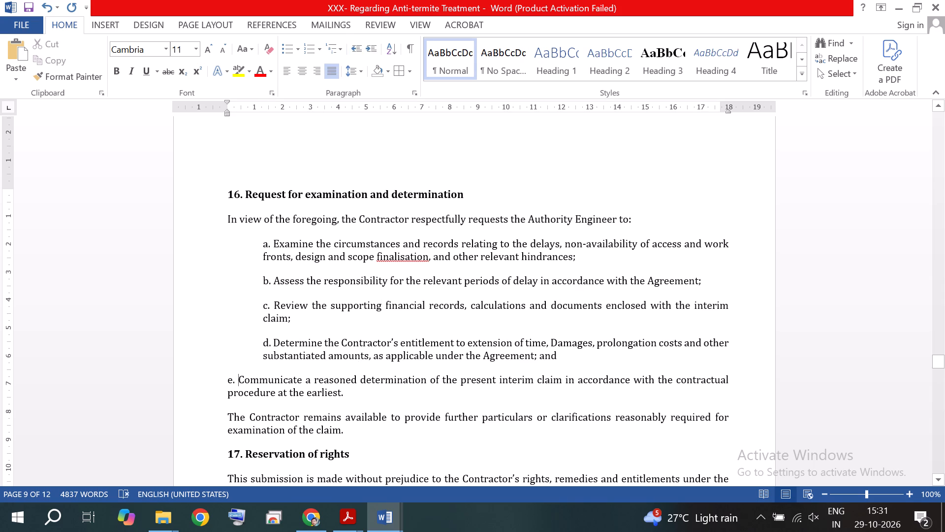
pyautogui.click(378, 50)
# Delete the old source text after section 17, from "The Contractor hereby submits its claim" through numbered paragraph 17.
pyautogui.scroll(-1, 330, 346)
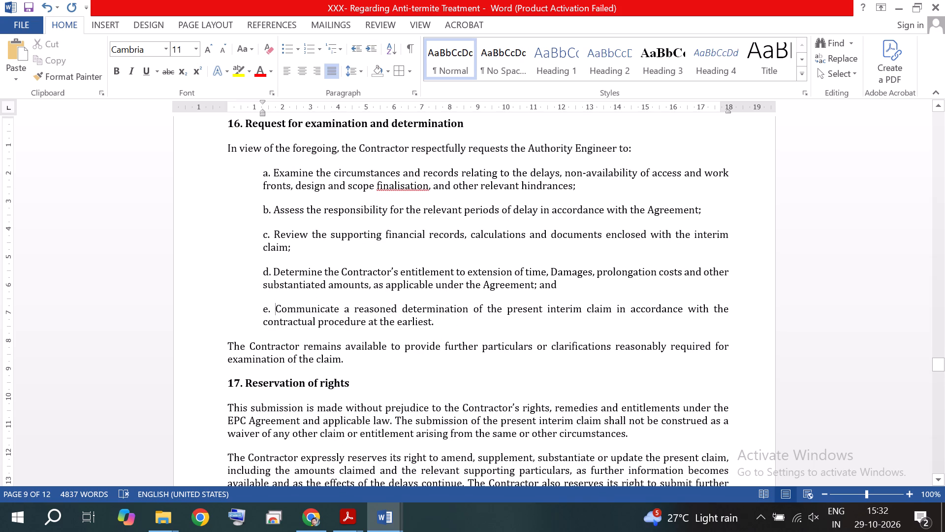
pyautogui.scroll(-2, 402, 377)
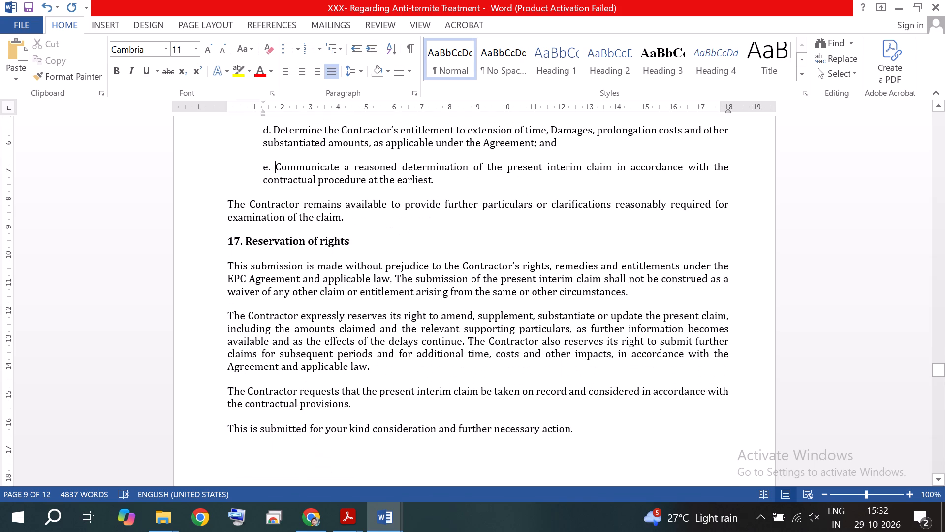
pyautogui.scroll(-1, 332, 331)
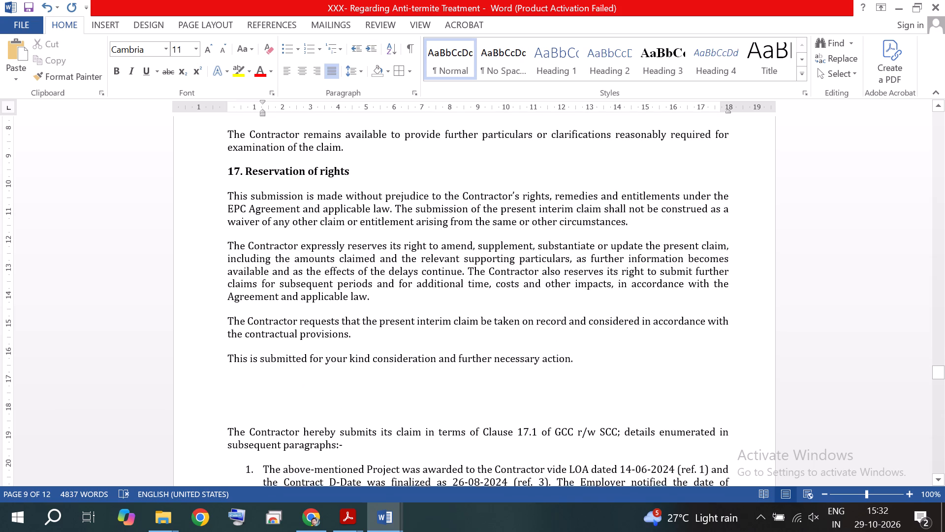
pyautogui.scroll(-2, 326, 328)
pyautogui.click(265, 267)
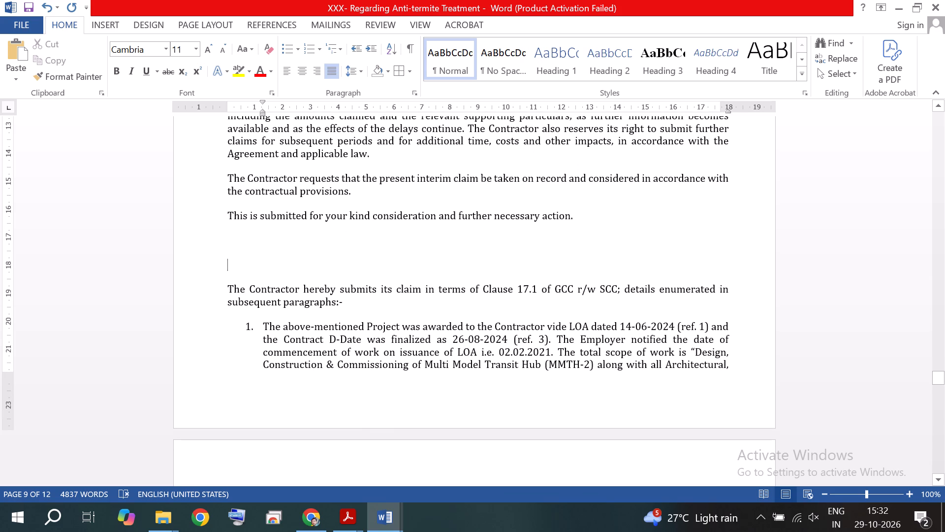
pyautogui.moveTo(226, 289); pyautogui.dragTo(540, 515)
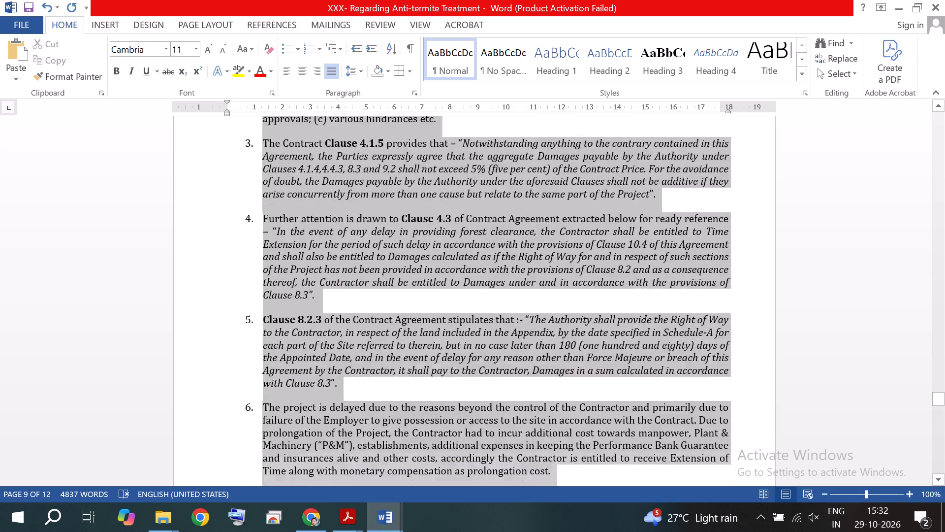
pyautogui.moveTo(540, 515); pyautogui.dragTo(534, 503)
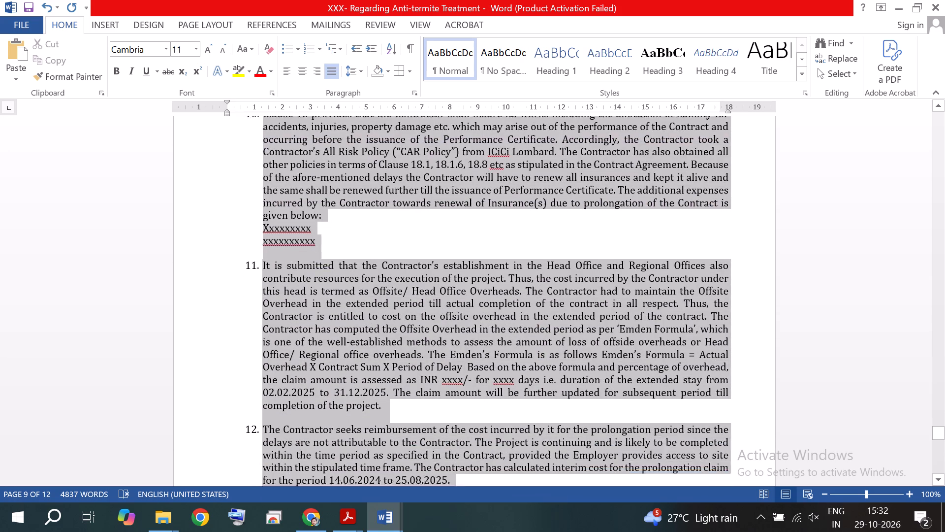
pyautogui.moveTo(534, 503); pyautogui.dragTo(532, 480)
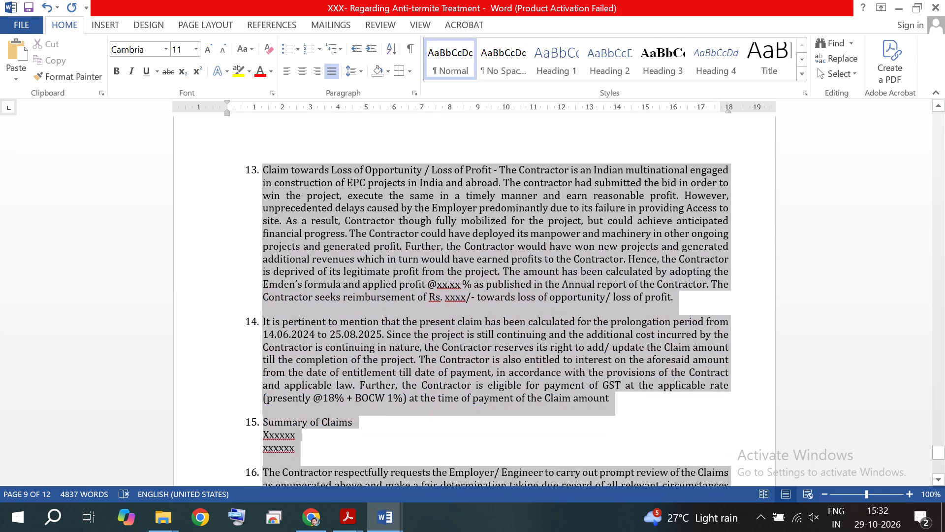
pyautogui.moveTo(532, 480); pyautogui.dragTo(527, 484)
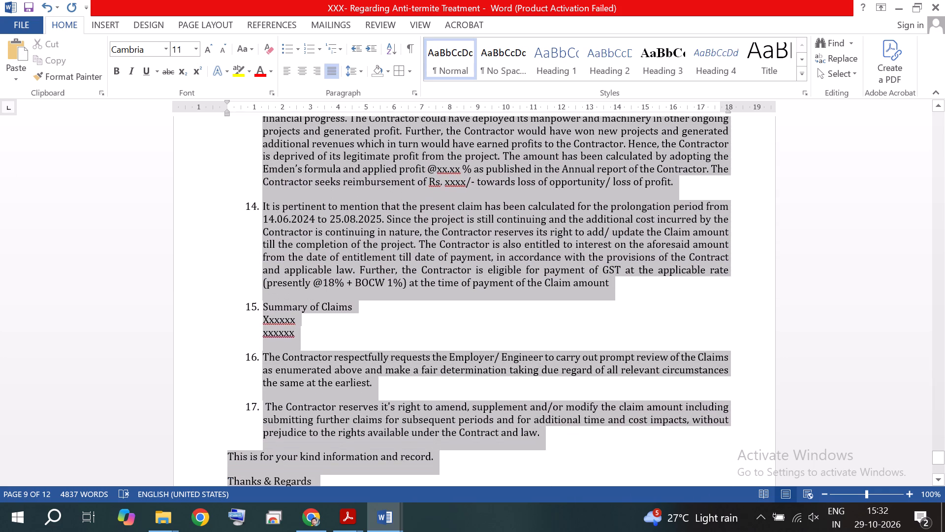
pyautogui.moveTo(527, 484); pyautogui.dragTo(528, 407)
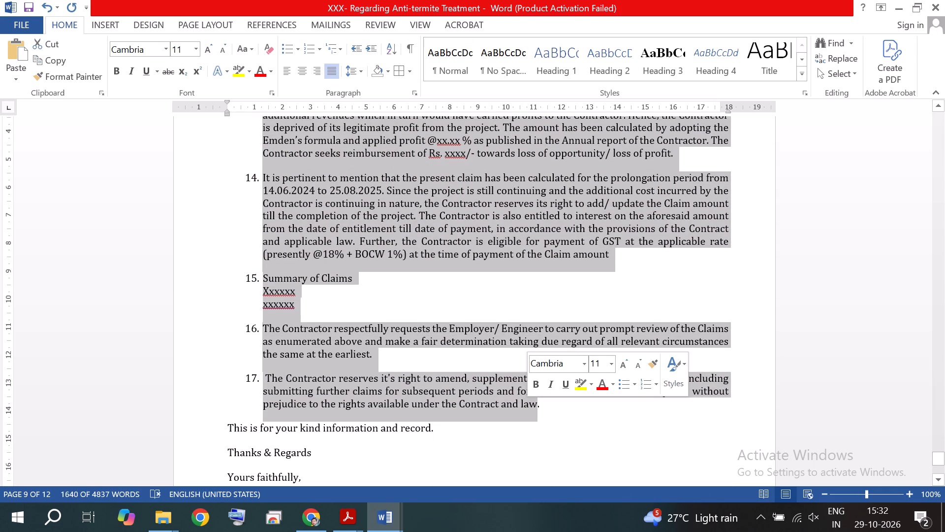
pyautogui.press('BackSpace')
# Remove the leftover numbered item, the line "This is for your kind information and record." and the blank lines above "Thanks & Regards".
pyautogui.scroll(2, 314, 337)
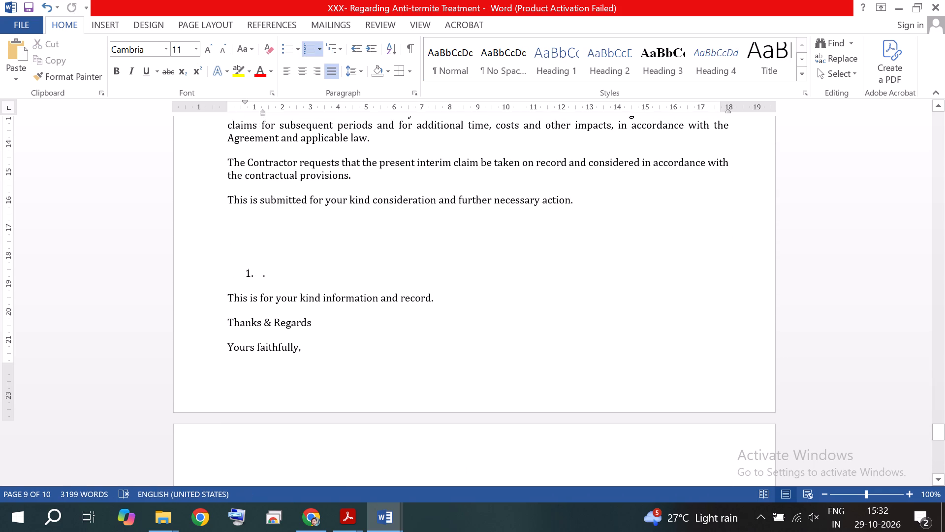
pyautogui.moveTo(444, 306); pyautogui.dragTo(260, 281)
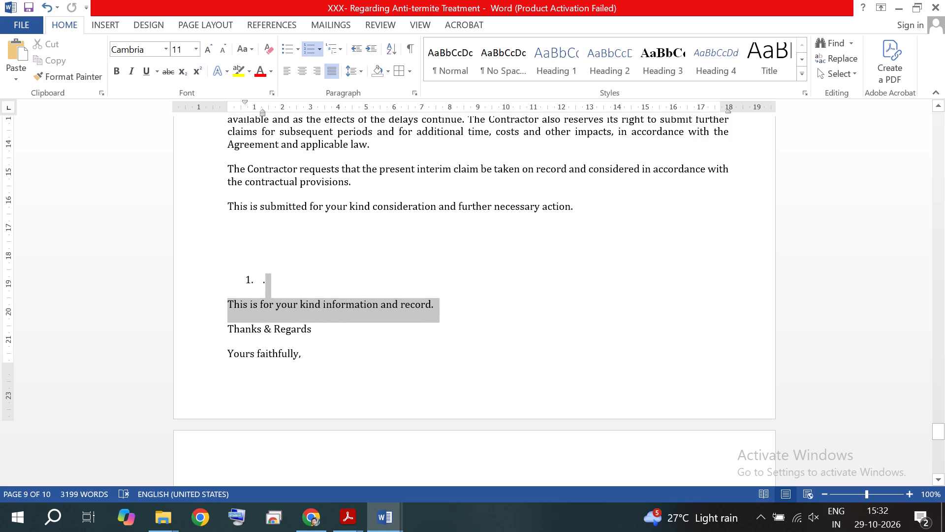
pyautogui.moveTo(260, 281); pyautogui.dragTo(247, 271)
pyautogui.press('BackSpace')
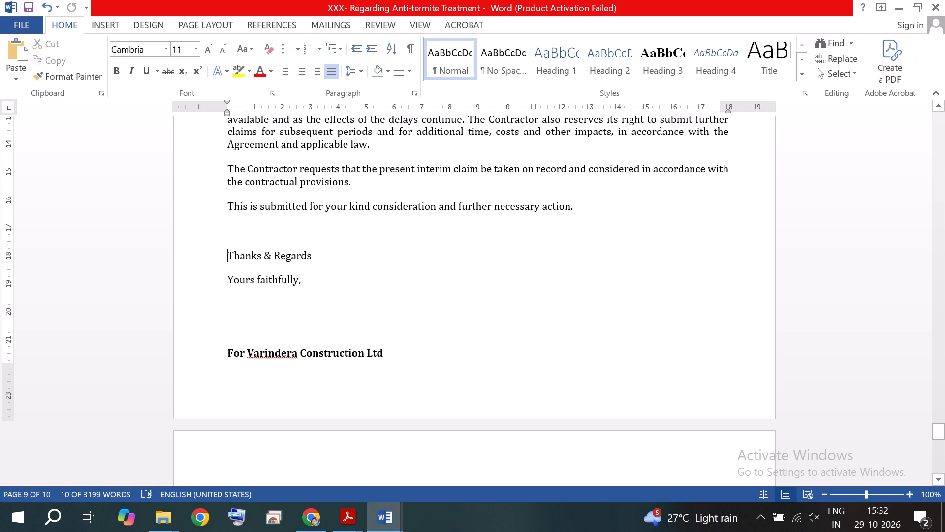
pyautogui.press('BackSpace')
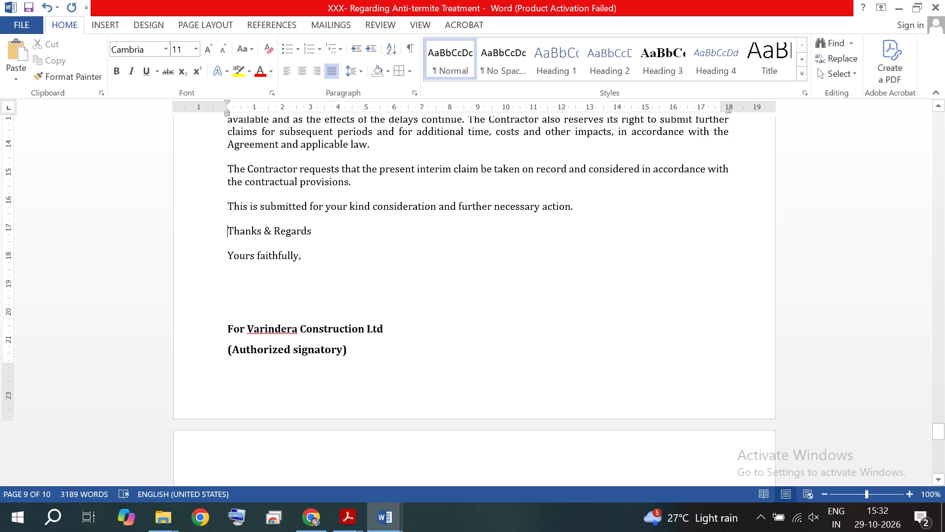
# Close the blank gap below "Yours faithfully," and insert one blank line between the company name and "(Authorized signatory)".
pyautogui.scroll(-2, 269, 284)
pyautogui.scroll(2, 269, 284)
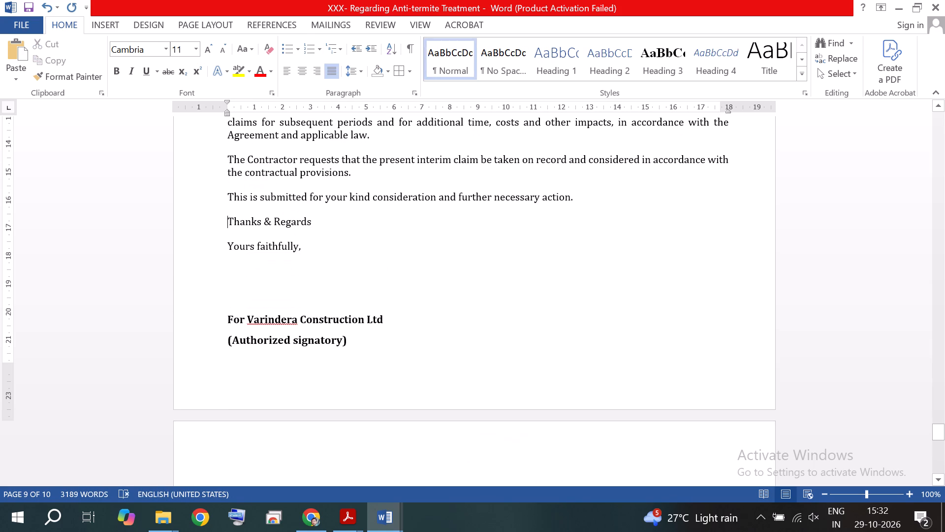
pyautogui.click(265, 289)
pyautogui.press('Delete')
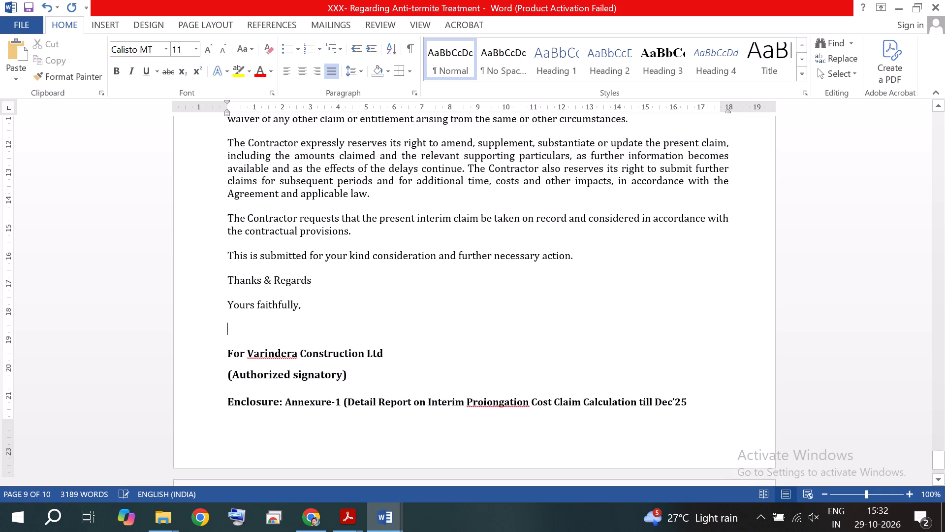
pyautogui.press('Delete')
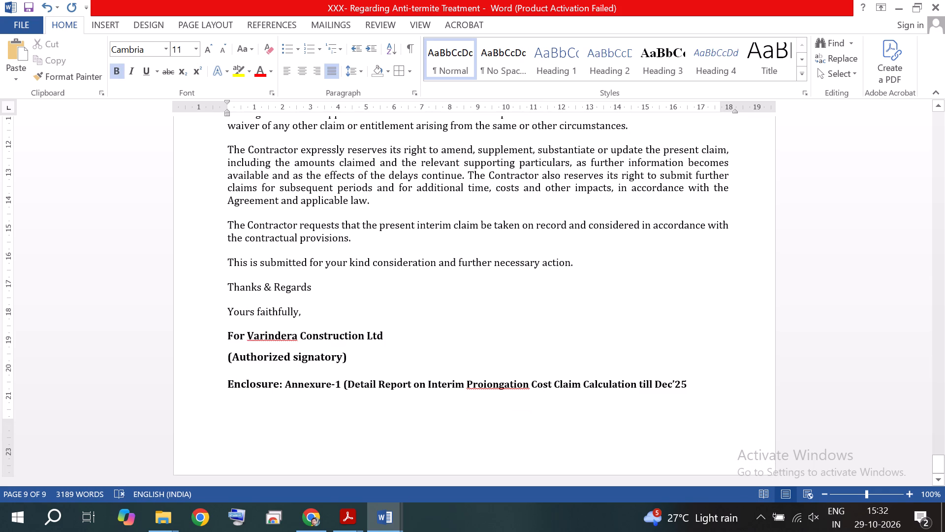
pyautogui.click(396, 329)
pyautogui.click(396, 340)
pyautogui.press('Return')
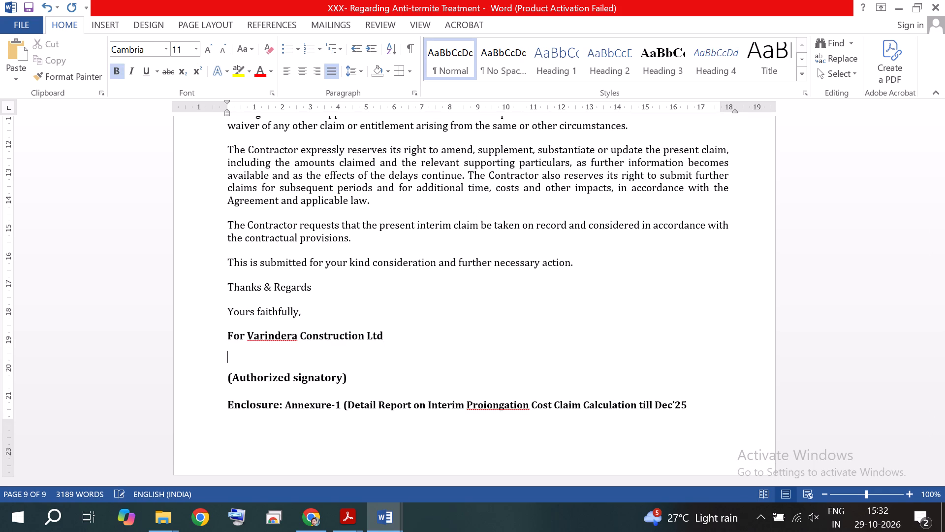
# Correct the misspelled "Proiongation" in the Enclosure line to "Prolongation".
pyautogui.scroll(-1, 396, 341)
pyautogui.click(286, 406)
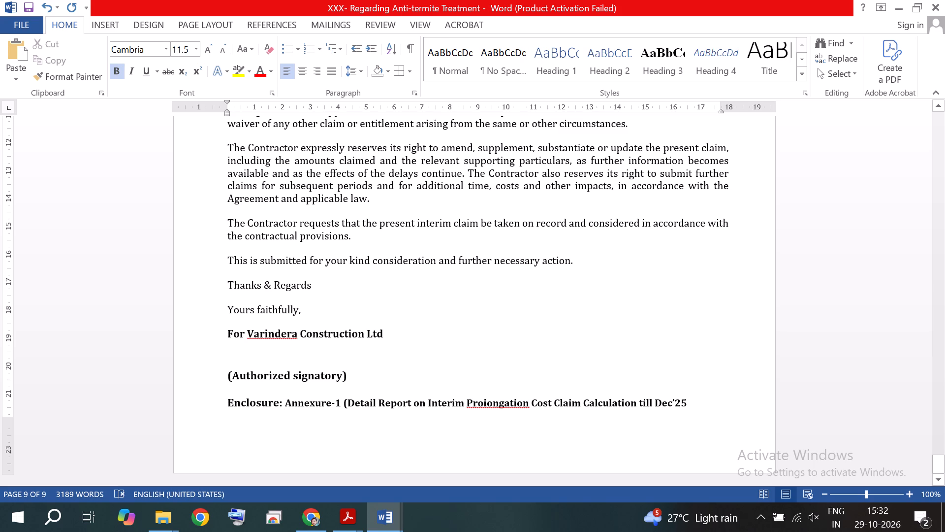
pyautogui.rightClick(475, 404)
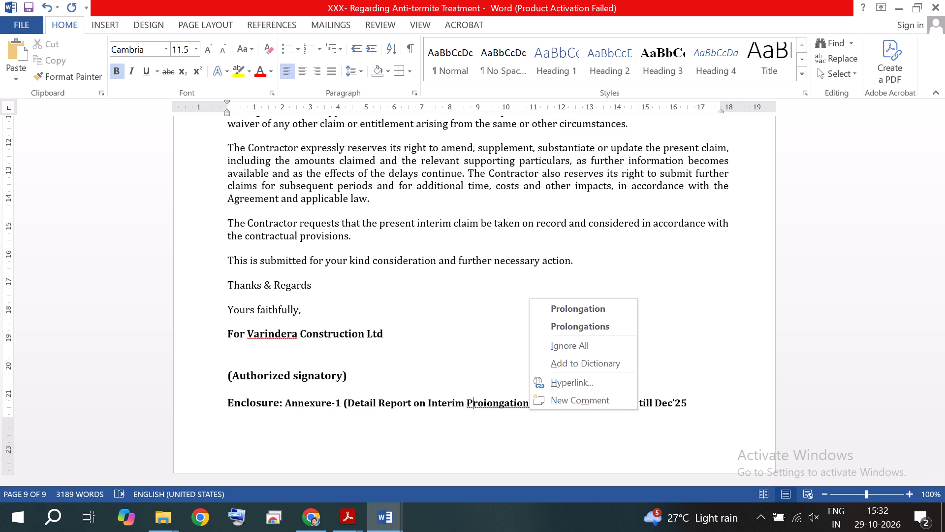
pyautogui.click(568, 305)
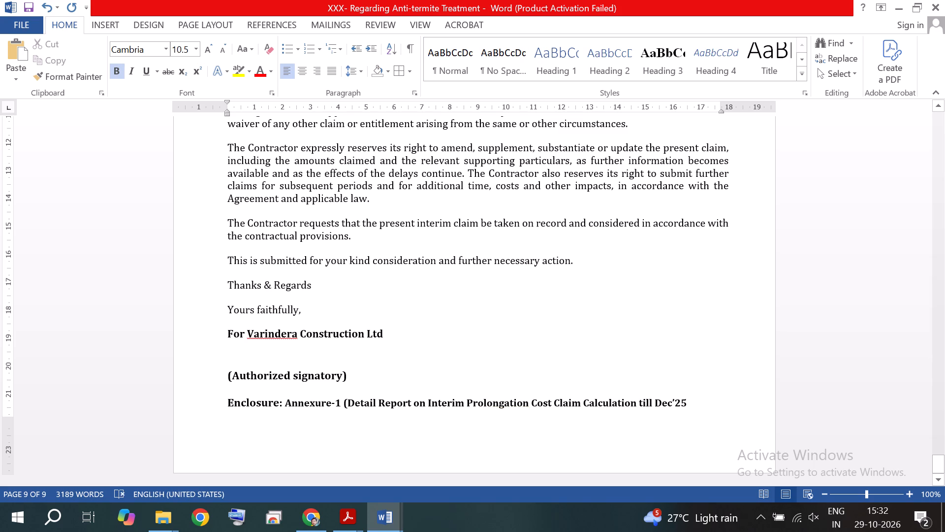
# In the Enclosure line, replace "till Dec'25" with "along with other supporting documents)".
pyautogui.moveTo(638, 405); pyautogui.dragTo(677, 403)
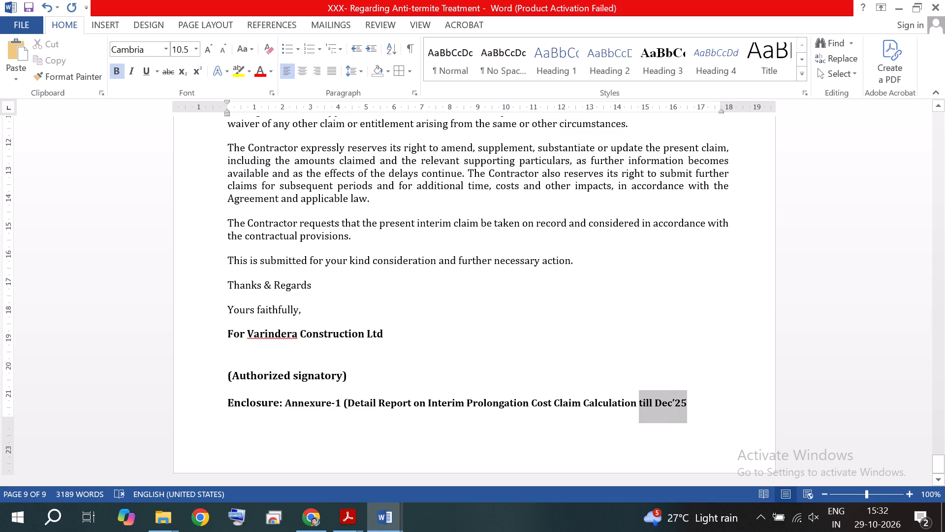
pyautogui.press('BackSpace')
pyautogui.press('BackSpace')
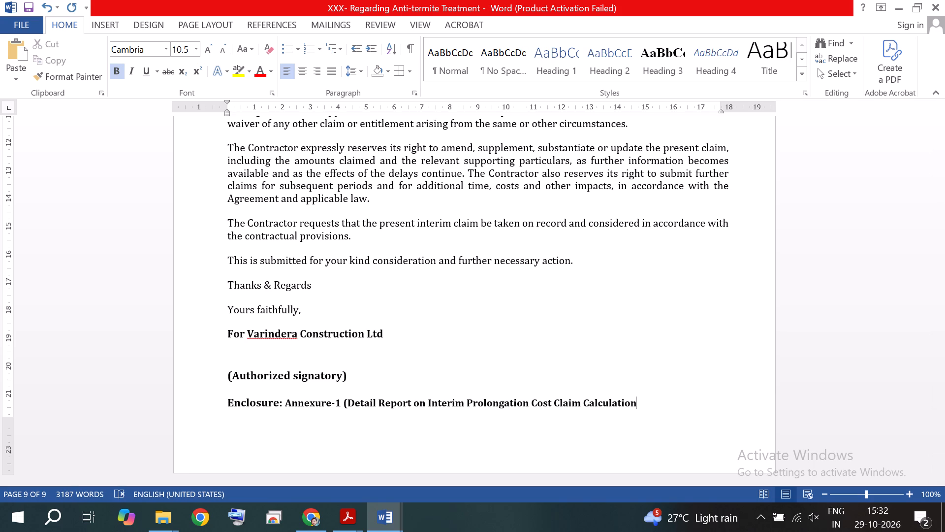
pyautogui.press('space')
pyautogui.write('along with other su')
pyautogui.press('BackSpace')
pyautogui.press('BackSpace')
pyautogui.press('BackSpace')
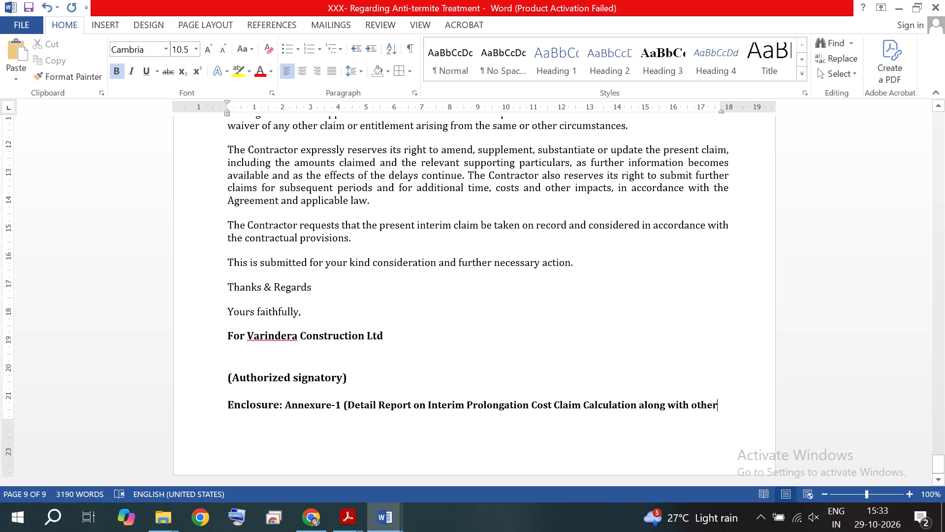
pyautogui.press('space')
pyautogui.write('supporting documents')
pyautogui.hotkey('shift', ')')
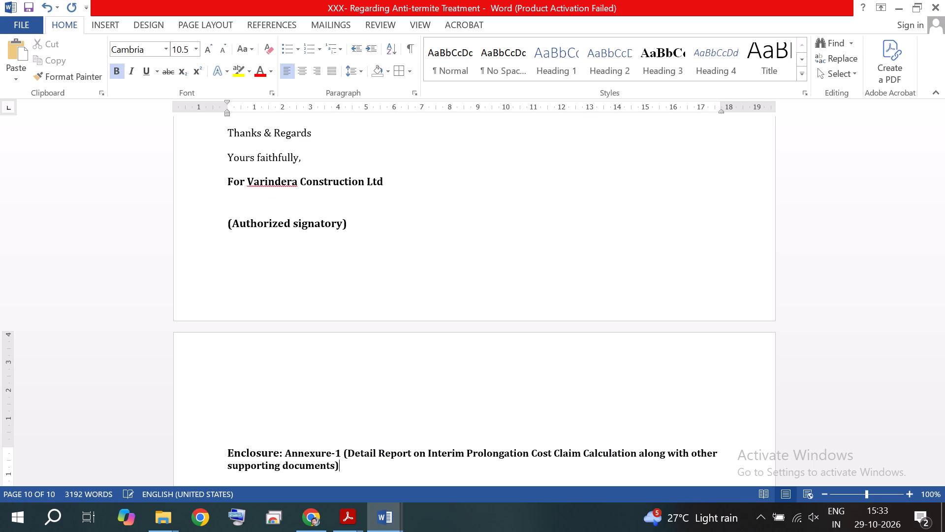
# Remove the blank line between "For Varindera Construction Ltd" and "(Authorized signatory)".
pyautogui.click(280, 208)
pyautogui.press('BackSpace')
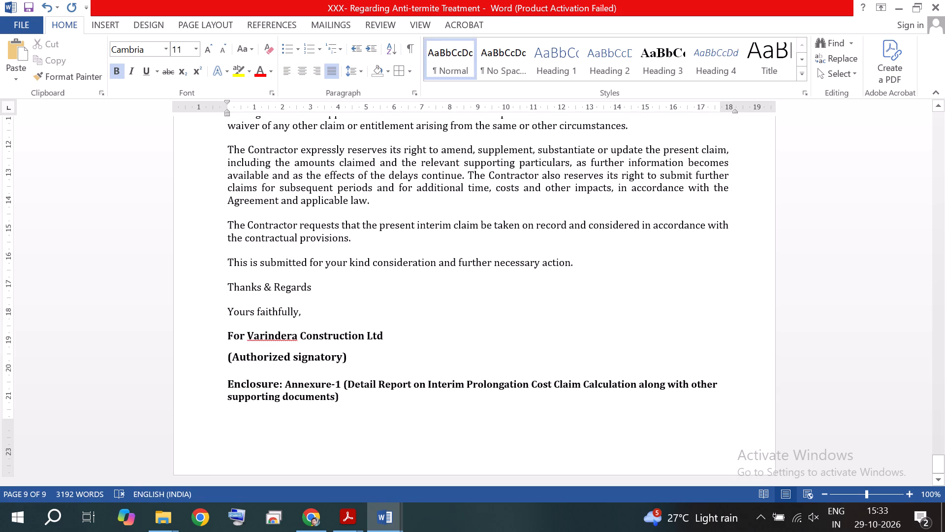
# Look back through the whole letter from the closing up to the reference number and date on the first page.
pyautogui.scroll(7, 301, 299)
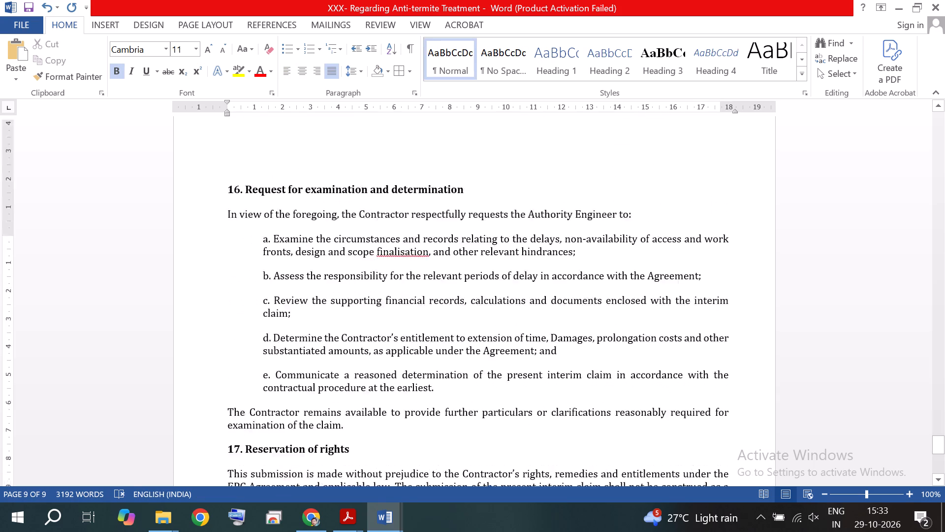
pyautogui.scroll(13, 301, 299)
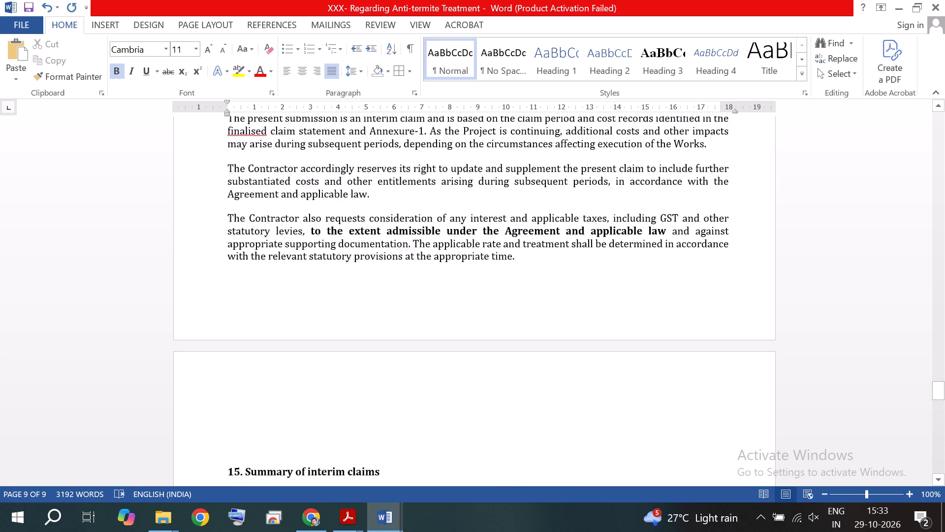
pyautogui.scroll(18, 301, 299)
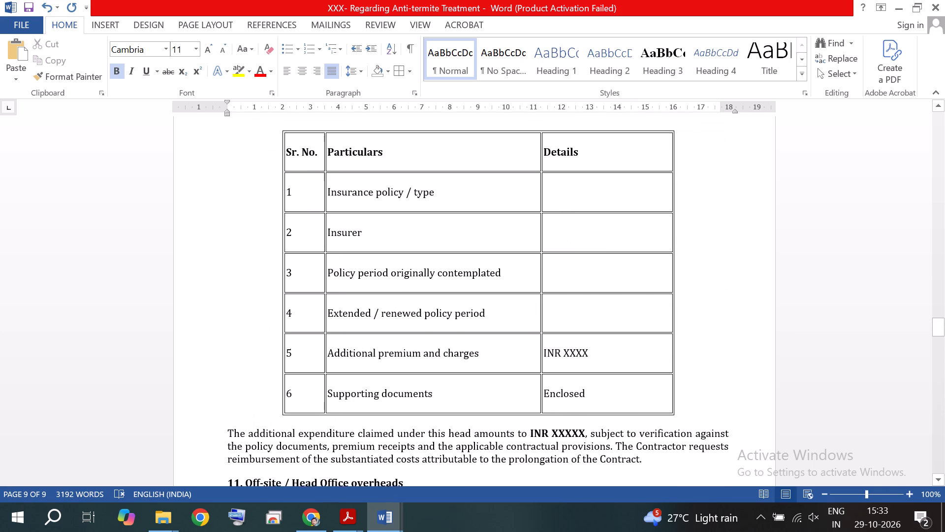
pyautogui.scroll(13, 301, 299)
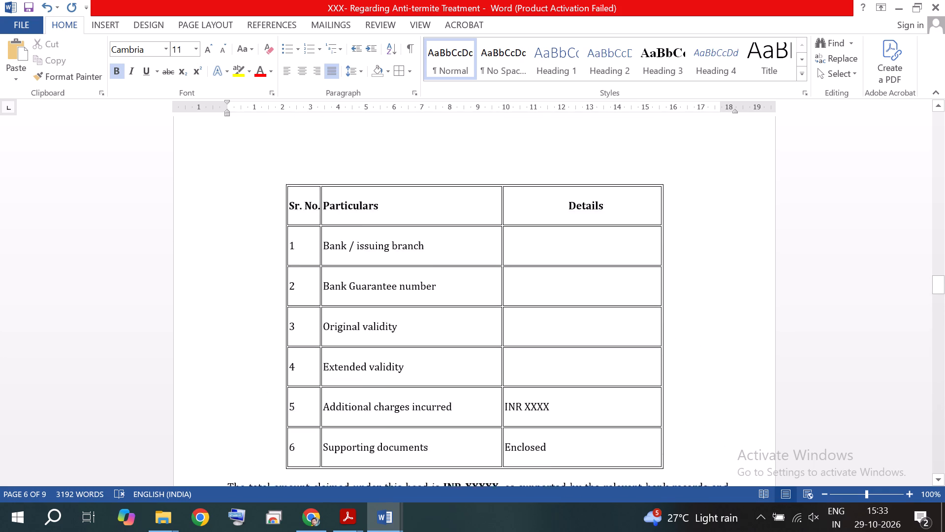
pyautogui.scroll(10, 301, 299)
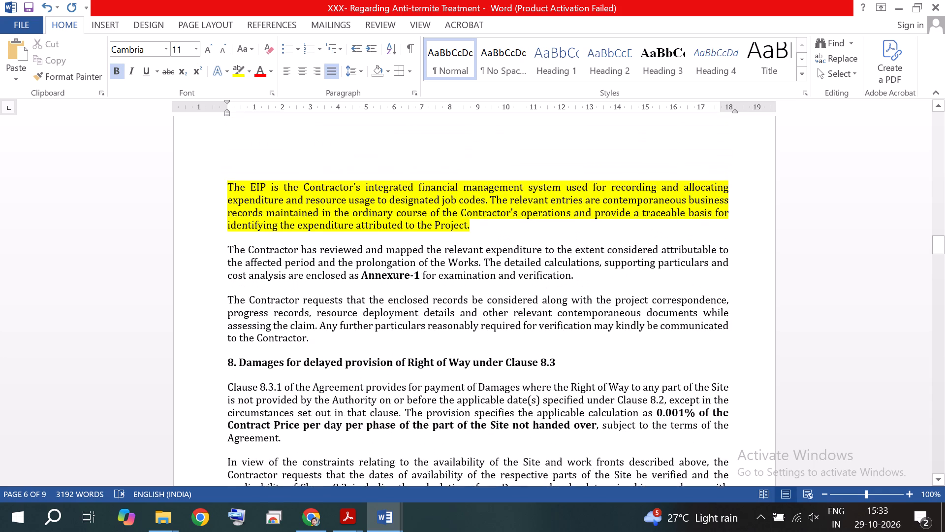
pyautogui.scroll(16, 301, 299)
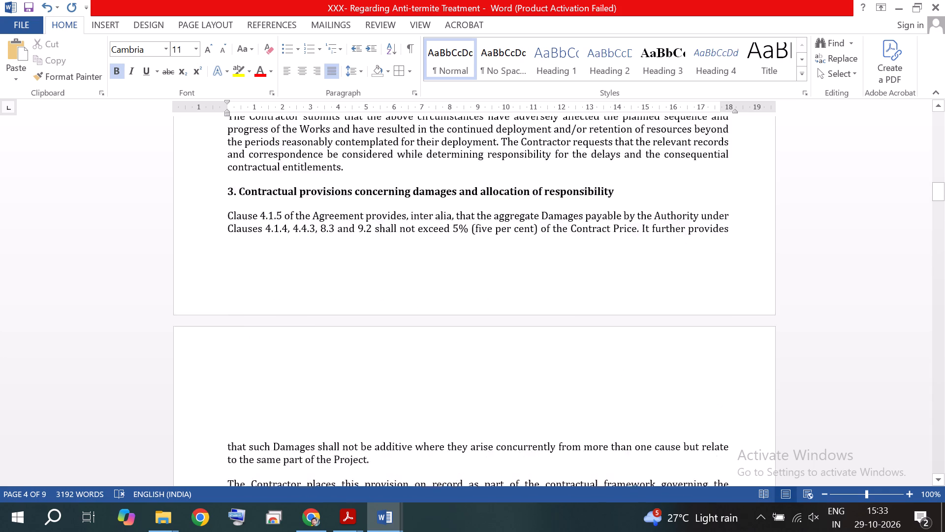
pyautogui.scroll(16, 301, 299)
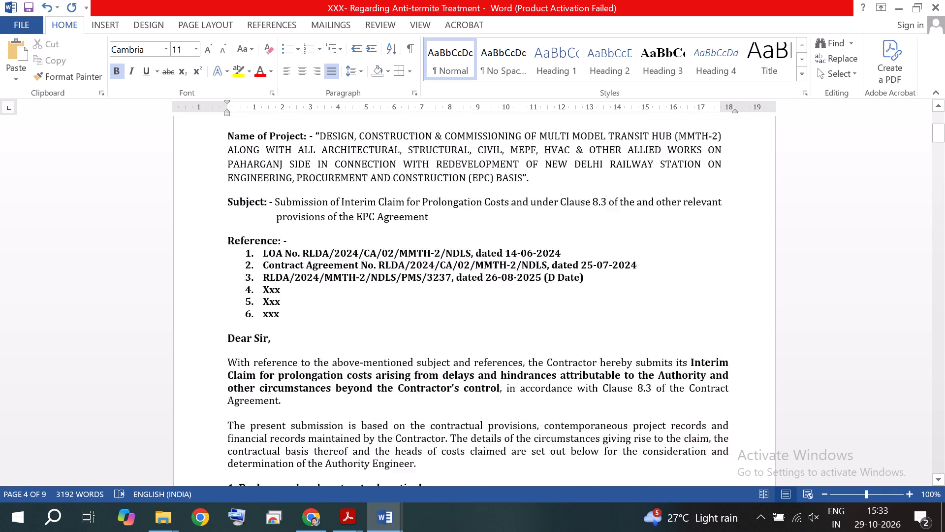
pyautogui.scroll(10, 301, 299)
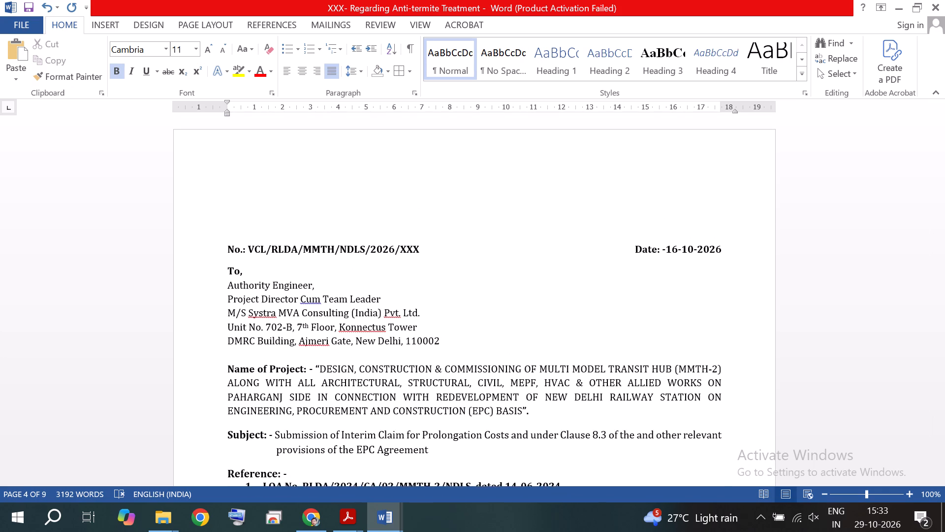
# Save the letter.
pyautogui.tripleClick(27, 4)
pyautogui.tripleClick(27, 4)
pyautogui.doubleClick(27, 4)
pyautogui.click(26, 8)
# Copy the full Subject text, from "Submission of Interim Claim" to "EPC Agreement", and save the letter again.
pyautogui.moveTo(277, 436); pyautogui.dragTo(408, 443)
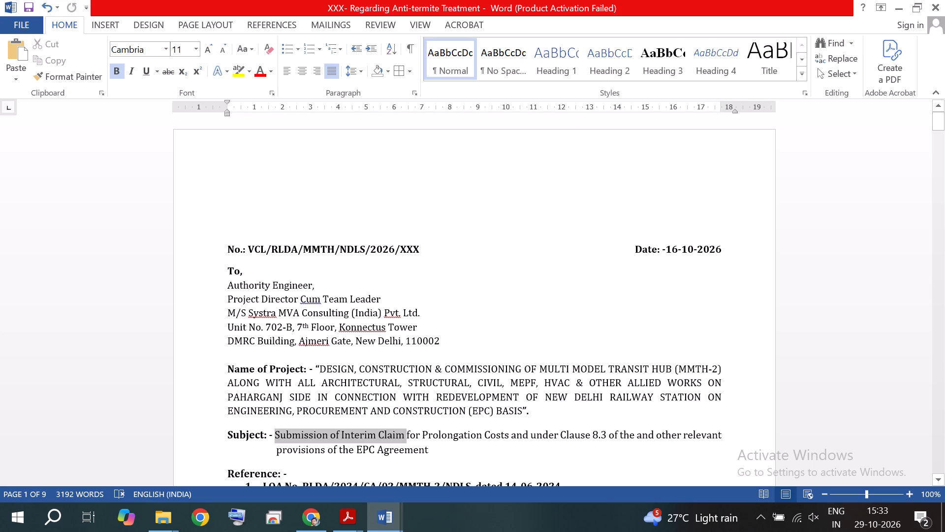
pyautogui.moveTo(408, 443); pyautogui.dragTo(415, 445)
pyautogui.rightClick(407, 444)
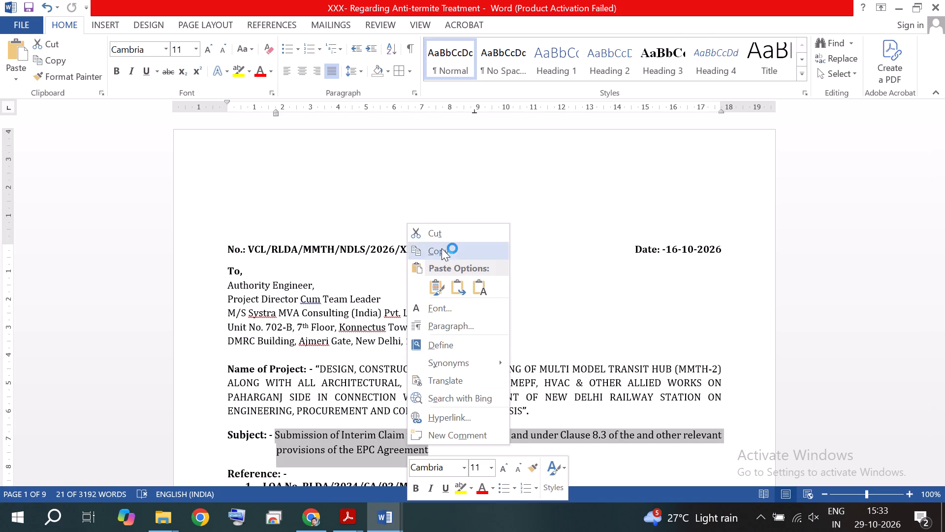
pyautogui.click(441, 248)
pyautogui.tripleClick(31, 9)
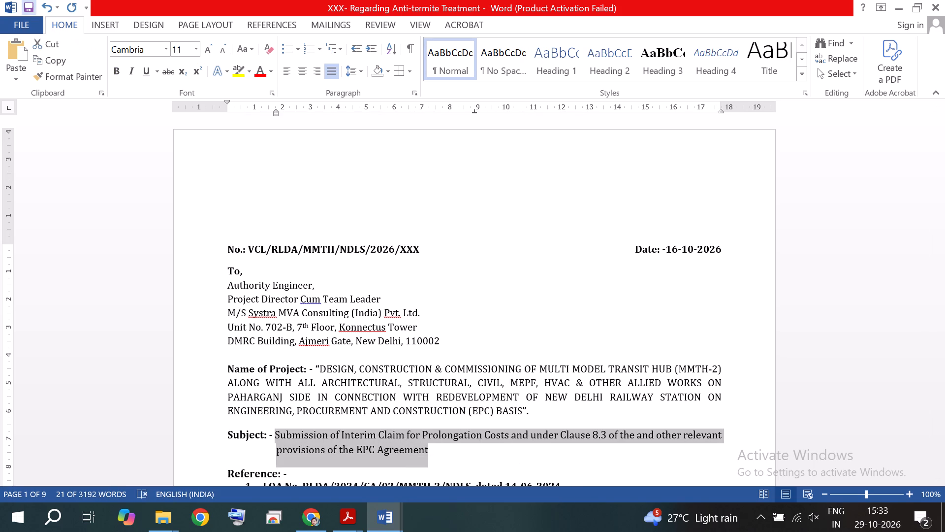
# Minimise the letter, the ChatGPT browser window and the 1-9_converted document.
pyautogui.click(896, 9)
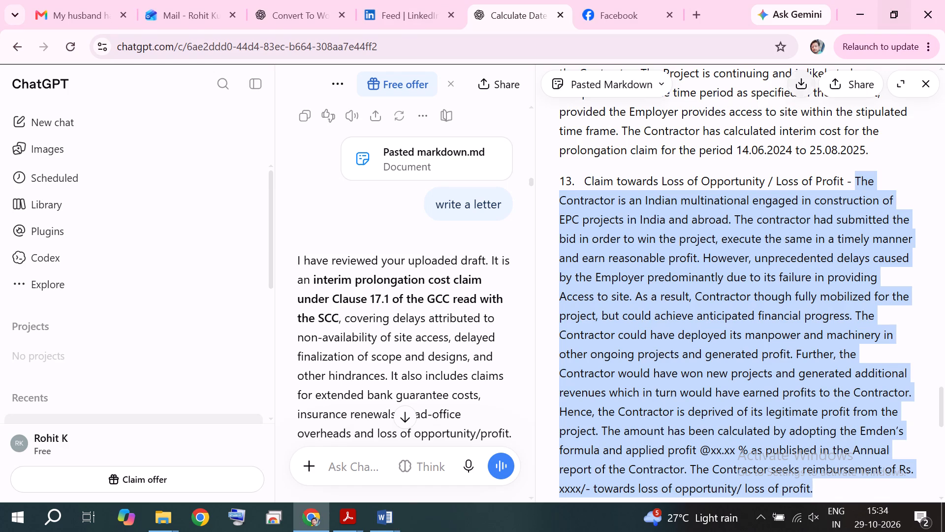
pyautogui.click(854, 18)
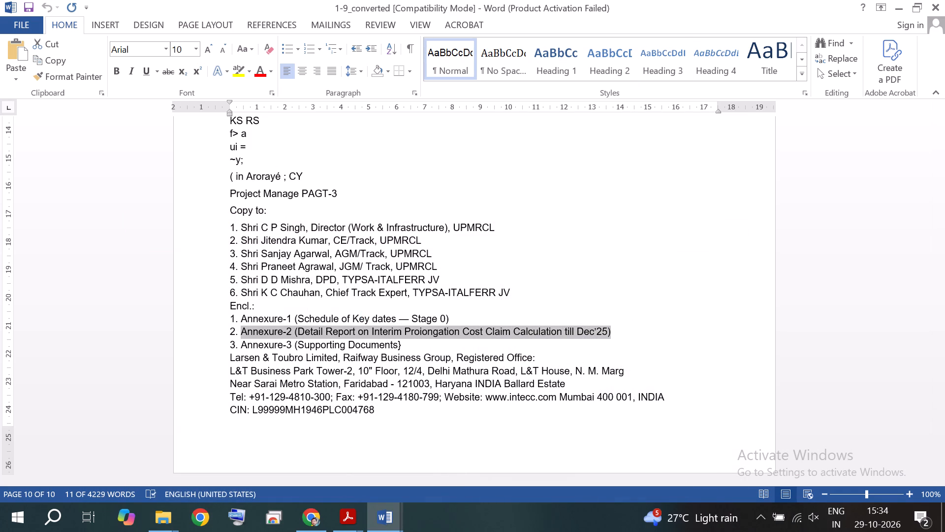
pyautogui.click(897, 9)
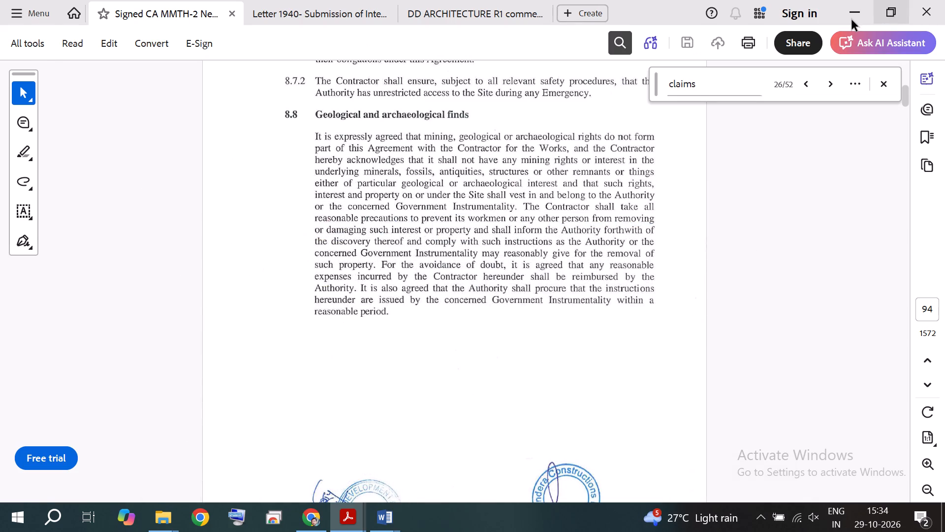
# Minimise the signed agreement PDF to show the desktop, and refresh the desktop.
pyautogui.click(852, 20)
pyautogui.click(856, 12)
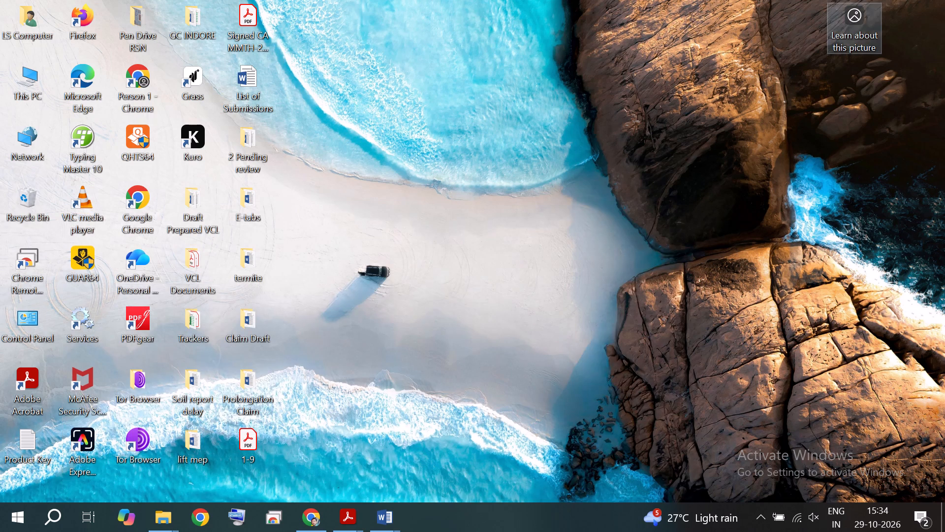
pyautogui.rightClick(313, 186)
pyautogui.click(347, 227)
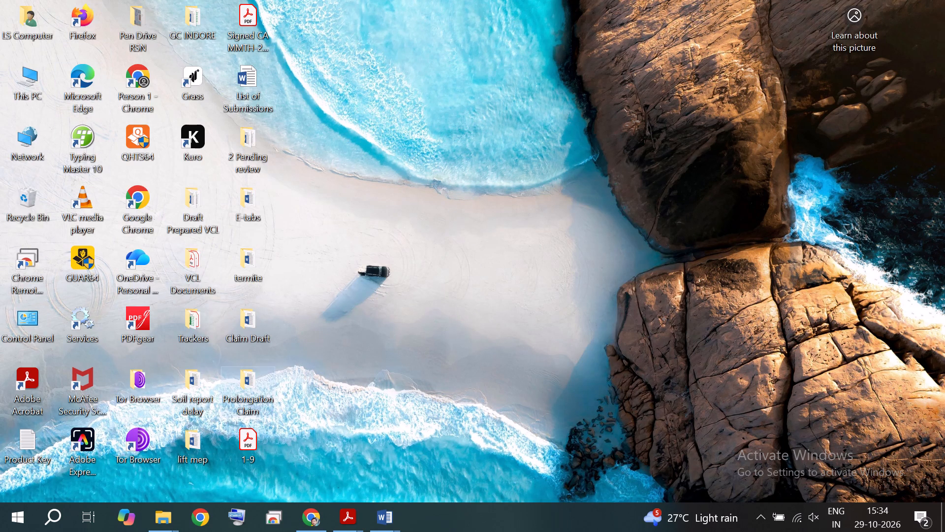
# Switch to the Chrome browser window and bring up the open Facebook page.
pyautogui.click(309, 519)
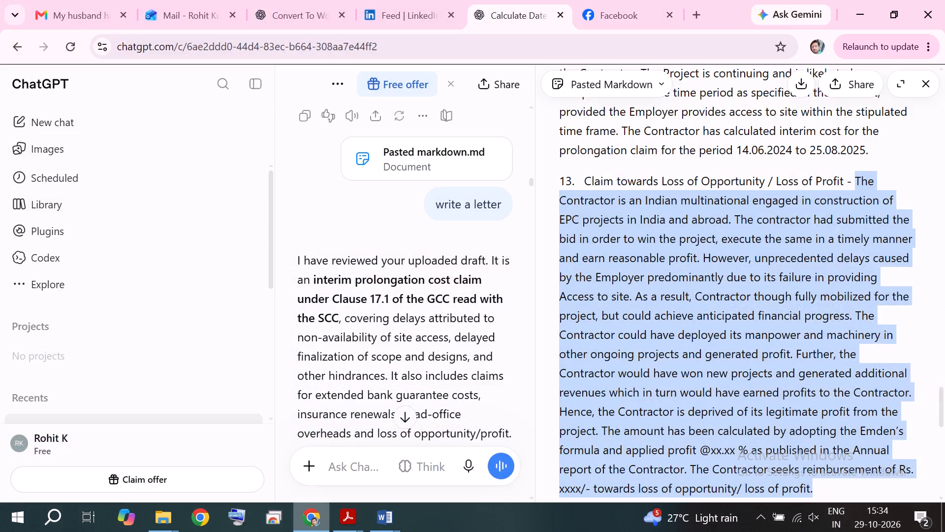
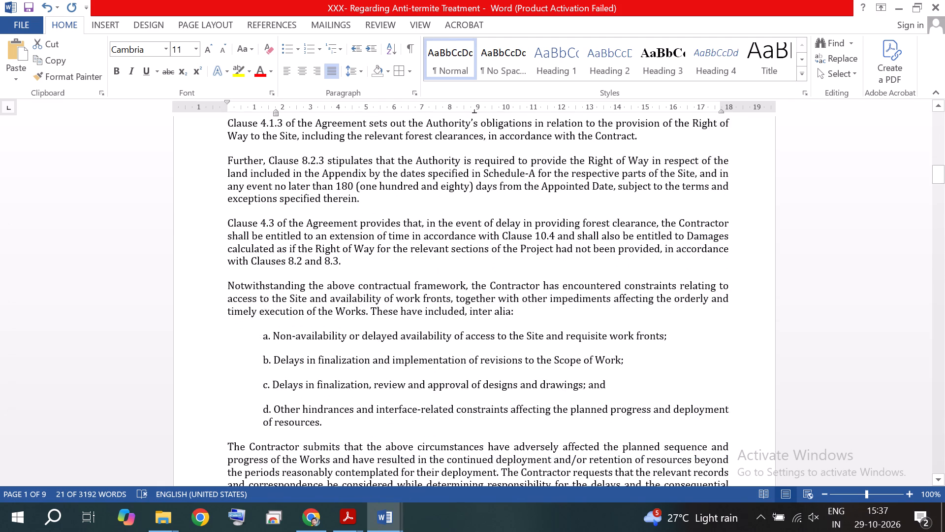
# Select the entire bank guarantee details table, from the Sr. No. header to Supporting documents, and open its border options.
pyautogui.scroll(-14, 397, 318)
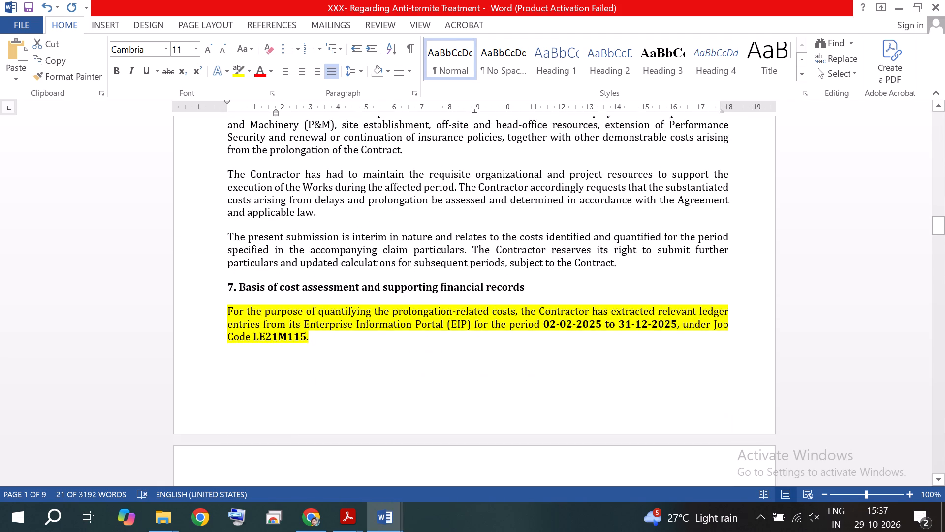
pyautogui.scroll(-14, 397, 318)
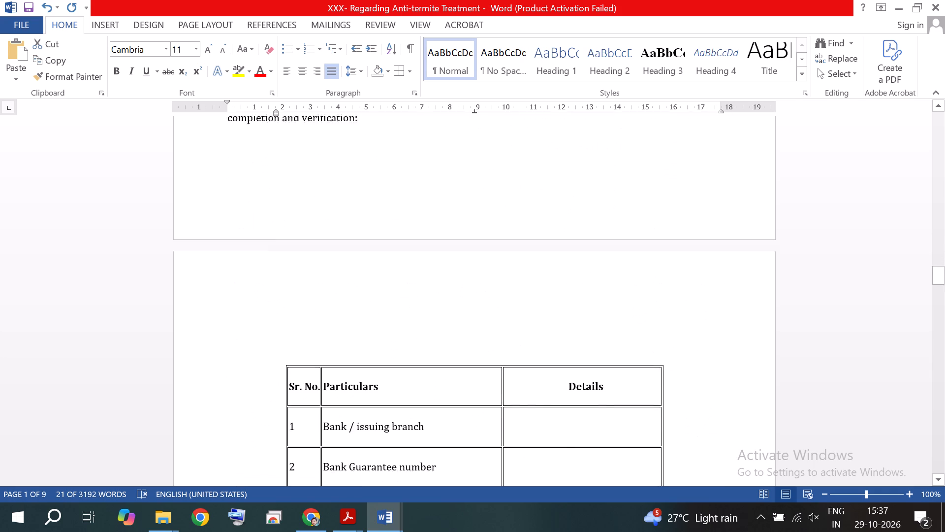
pyautogui.scroll(-2, 397, 318)
pyautogui.scroll(-1, 407, 240)
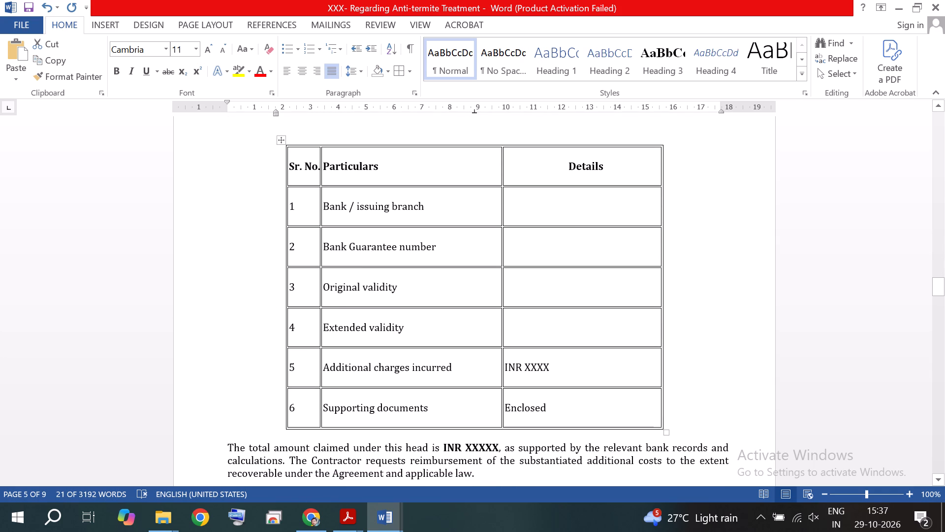
pyautogui.click(280, 143)
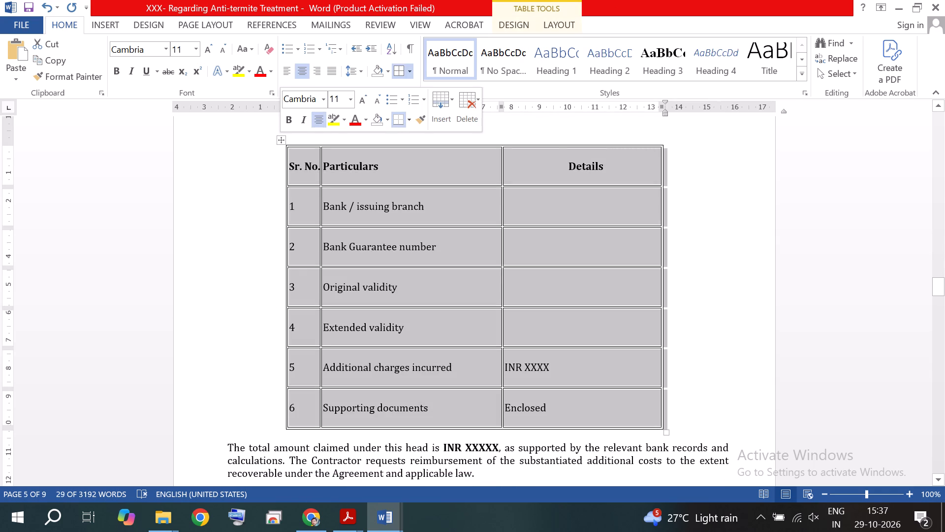
pyautogui.click(409, 120)
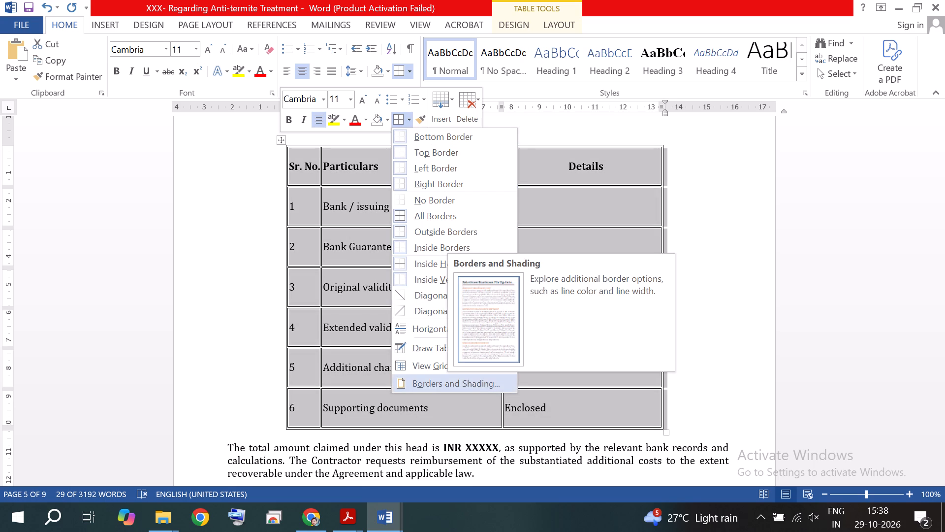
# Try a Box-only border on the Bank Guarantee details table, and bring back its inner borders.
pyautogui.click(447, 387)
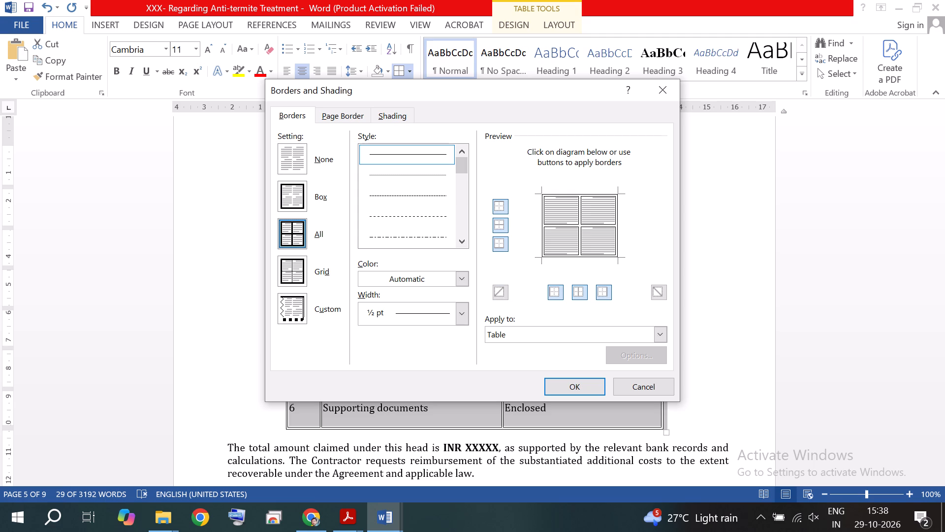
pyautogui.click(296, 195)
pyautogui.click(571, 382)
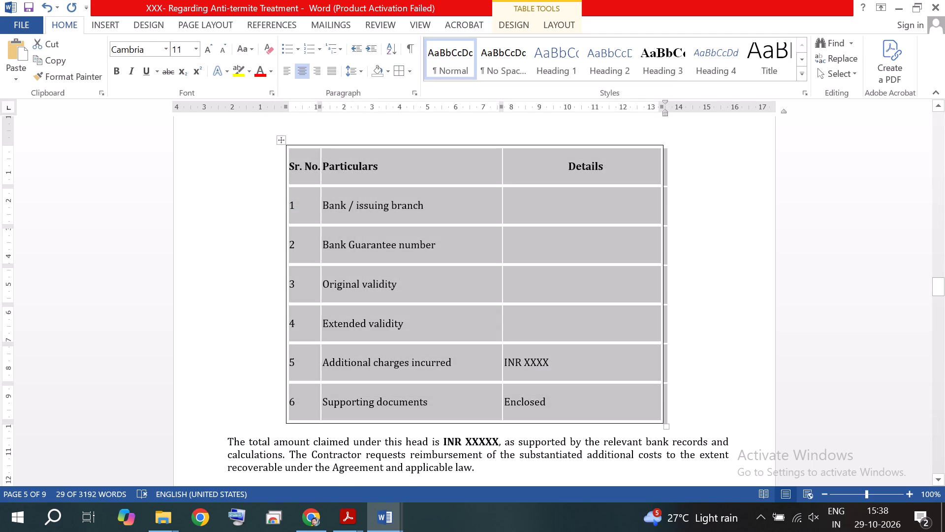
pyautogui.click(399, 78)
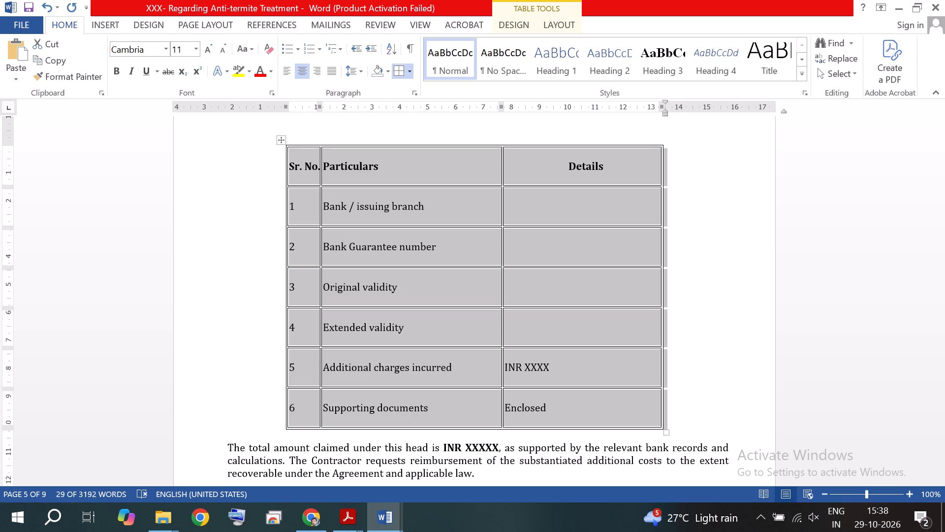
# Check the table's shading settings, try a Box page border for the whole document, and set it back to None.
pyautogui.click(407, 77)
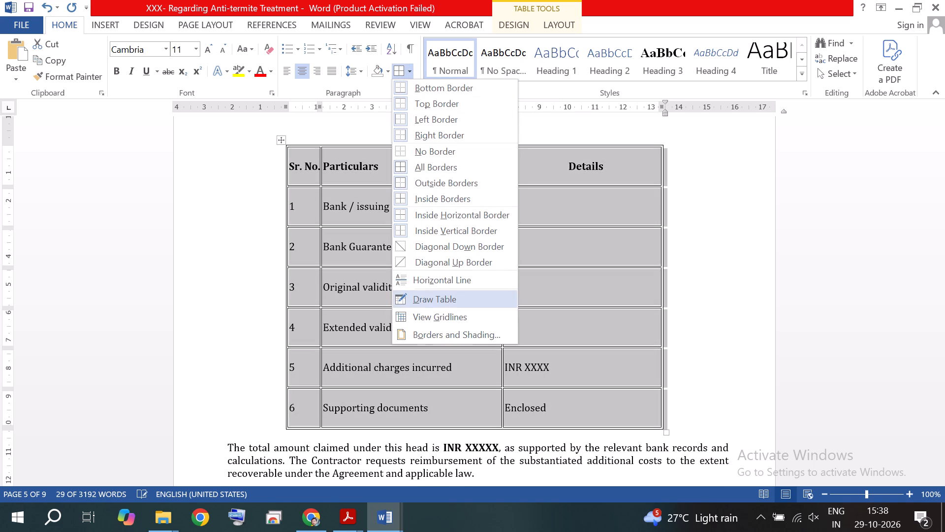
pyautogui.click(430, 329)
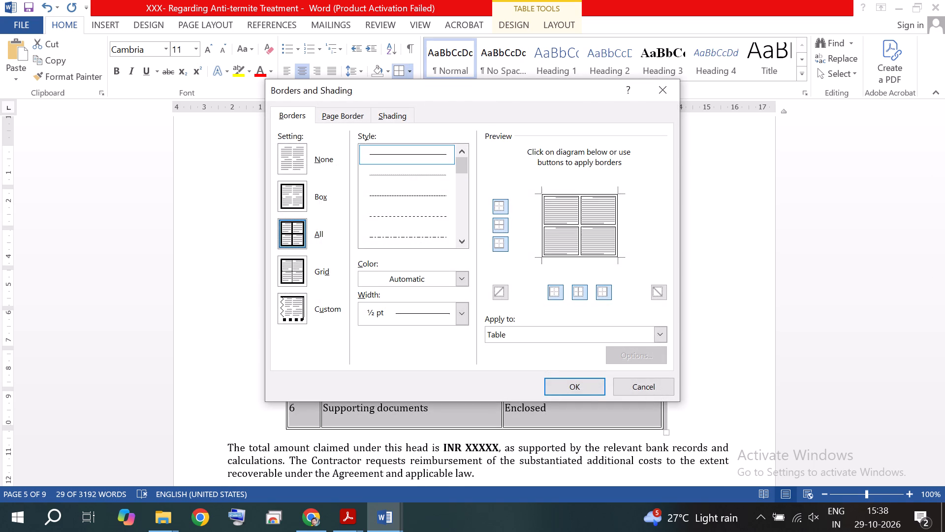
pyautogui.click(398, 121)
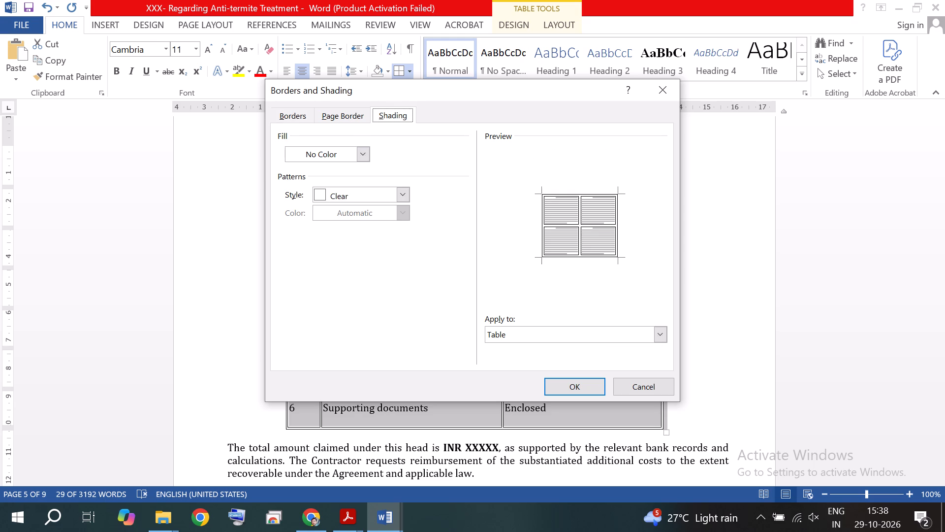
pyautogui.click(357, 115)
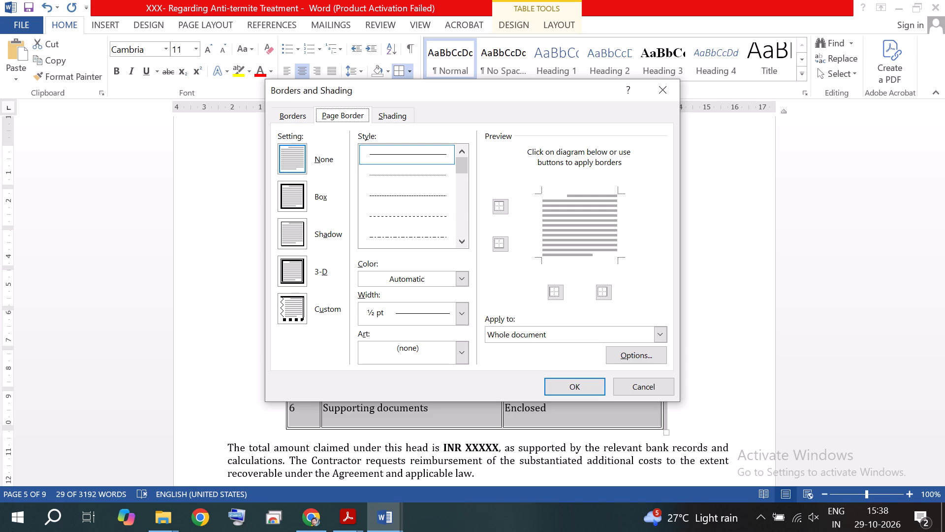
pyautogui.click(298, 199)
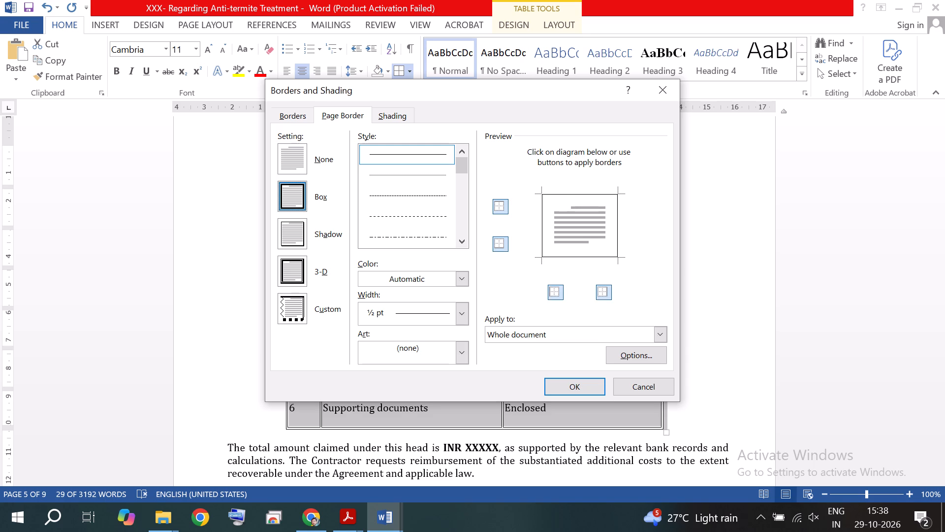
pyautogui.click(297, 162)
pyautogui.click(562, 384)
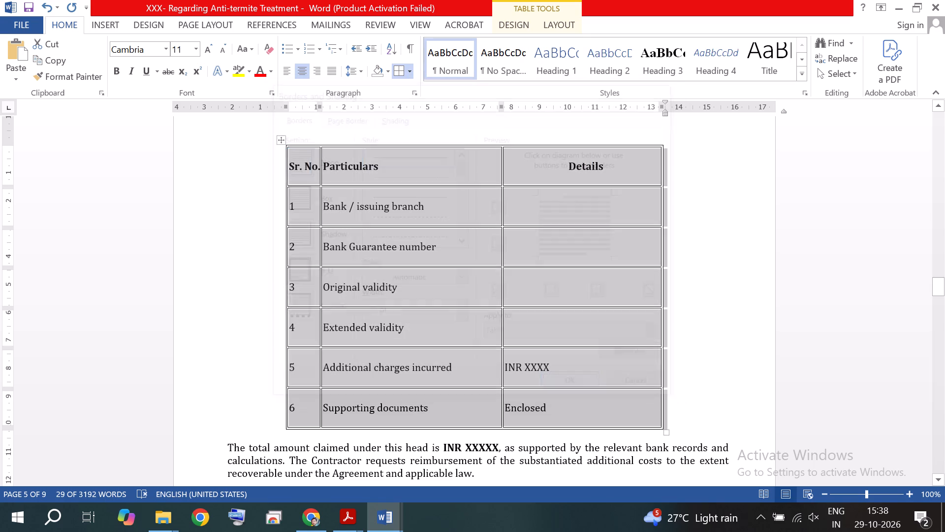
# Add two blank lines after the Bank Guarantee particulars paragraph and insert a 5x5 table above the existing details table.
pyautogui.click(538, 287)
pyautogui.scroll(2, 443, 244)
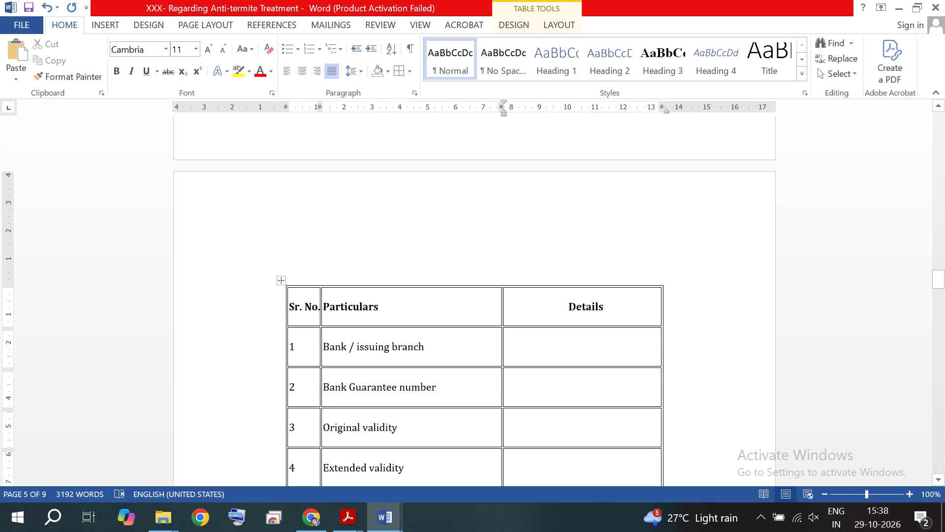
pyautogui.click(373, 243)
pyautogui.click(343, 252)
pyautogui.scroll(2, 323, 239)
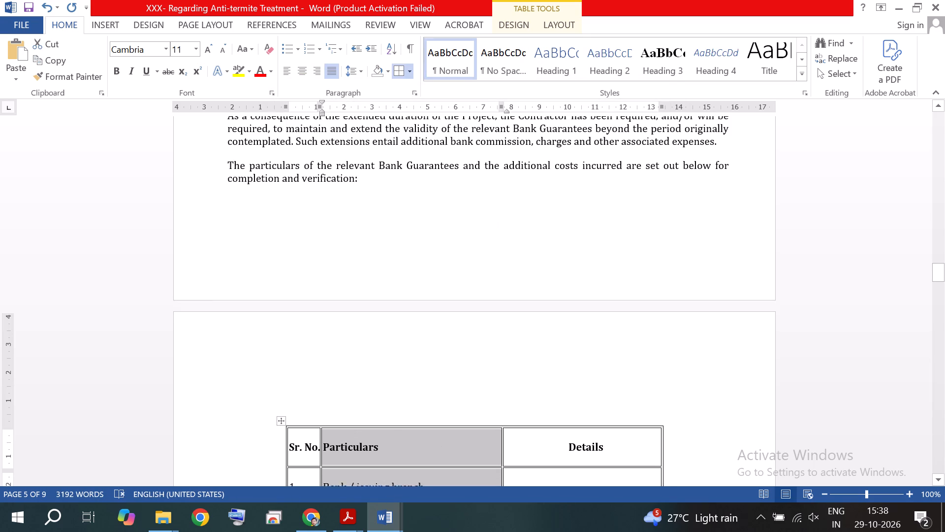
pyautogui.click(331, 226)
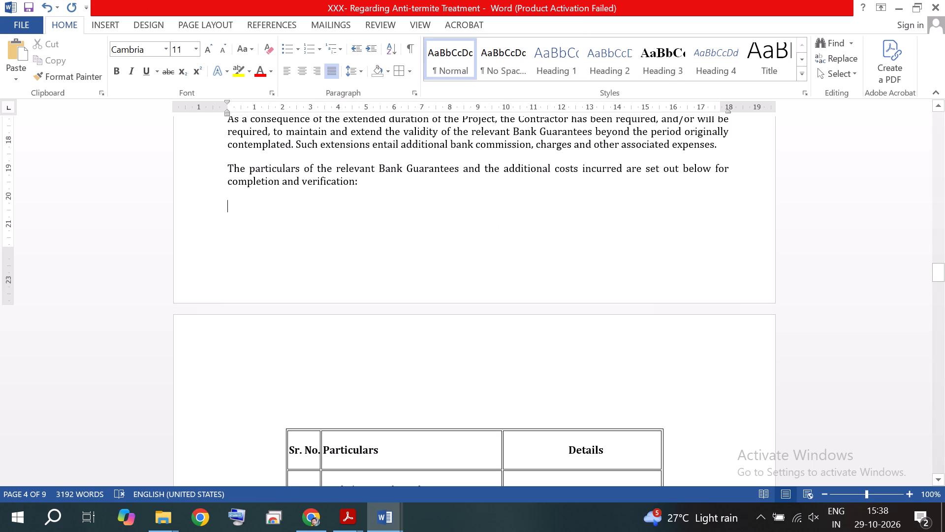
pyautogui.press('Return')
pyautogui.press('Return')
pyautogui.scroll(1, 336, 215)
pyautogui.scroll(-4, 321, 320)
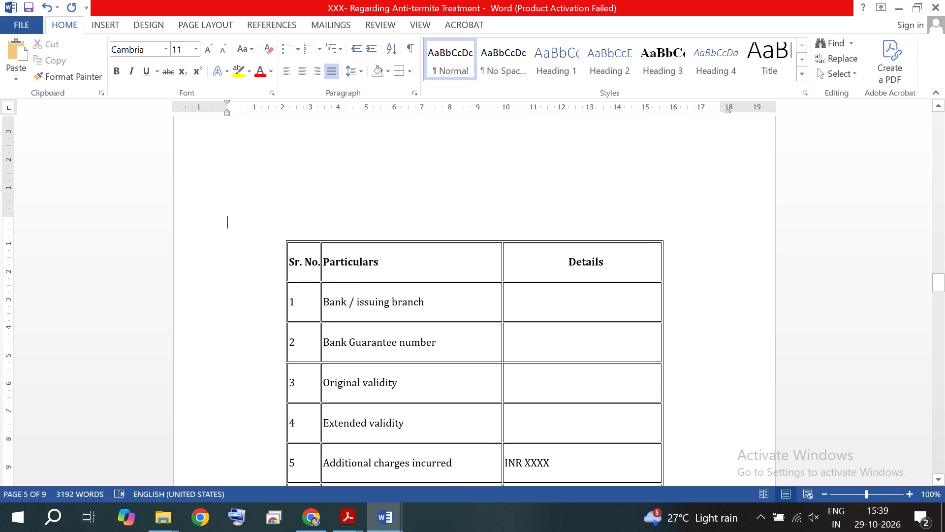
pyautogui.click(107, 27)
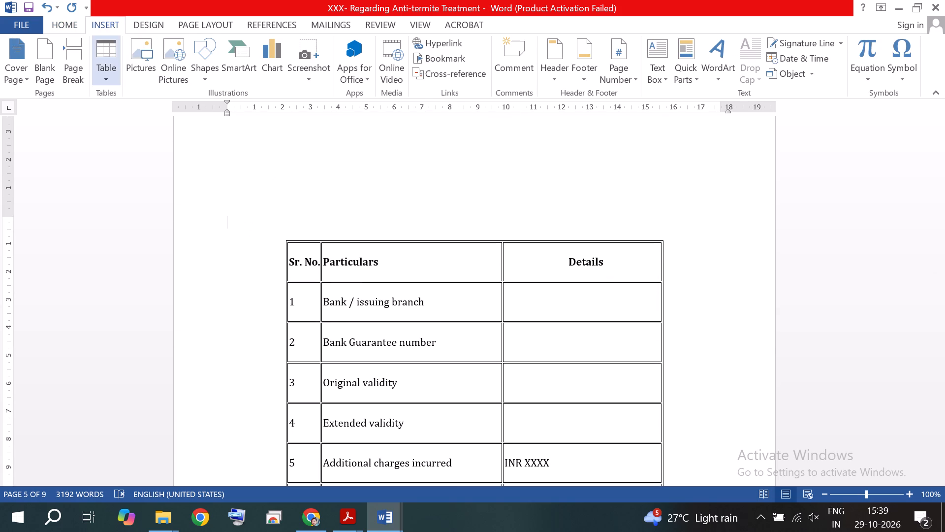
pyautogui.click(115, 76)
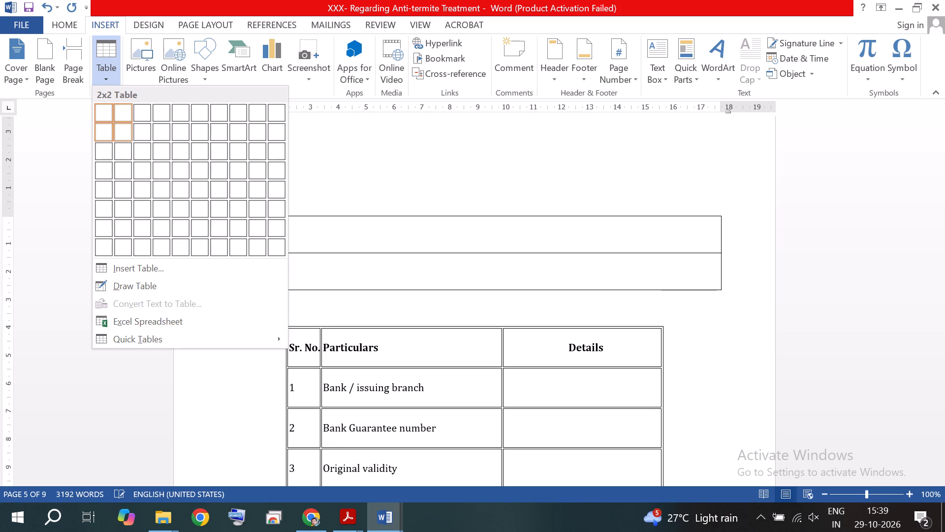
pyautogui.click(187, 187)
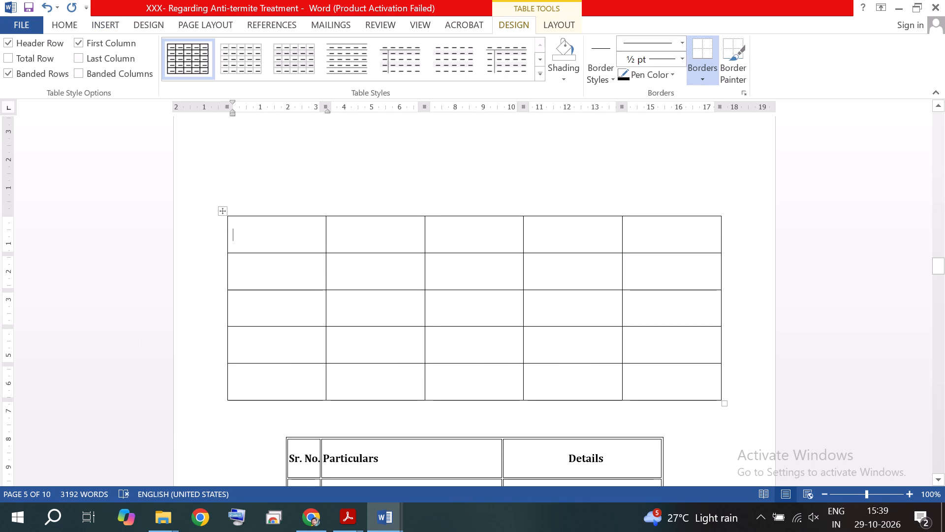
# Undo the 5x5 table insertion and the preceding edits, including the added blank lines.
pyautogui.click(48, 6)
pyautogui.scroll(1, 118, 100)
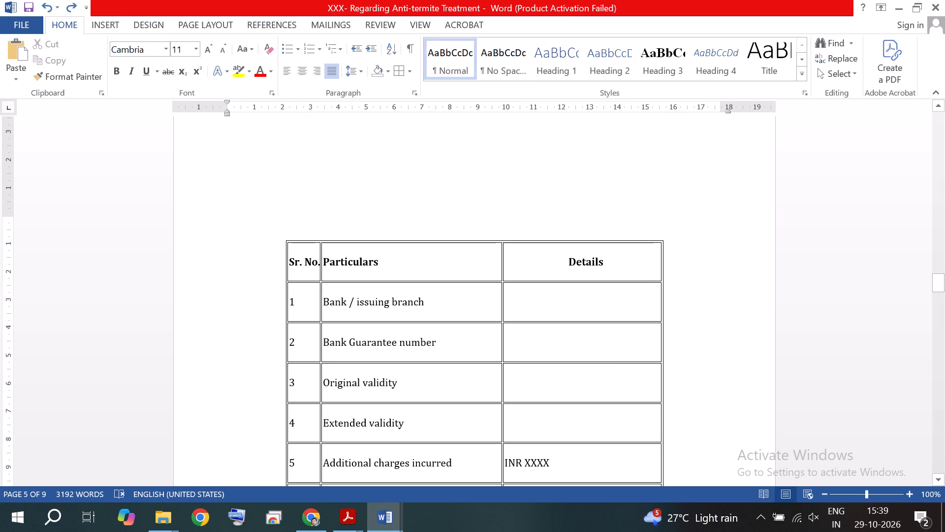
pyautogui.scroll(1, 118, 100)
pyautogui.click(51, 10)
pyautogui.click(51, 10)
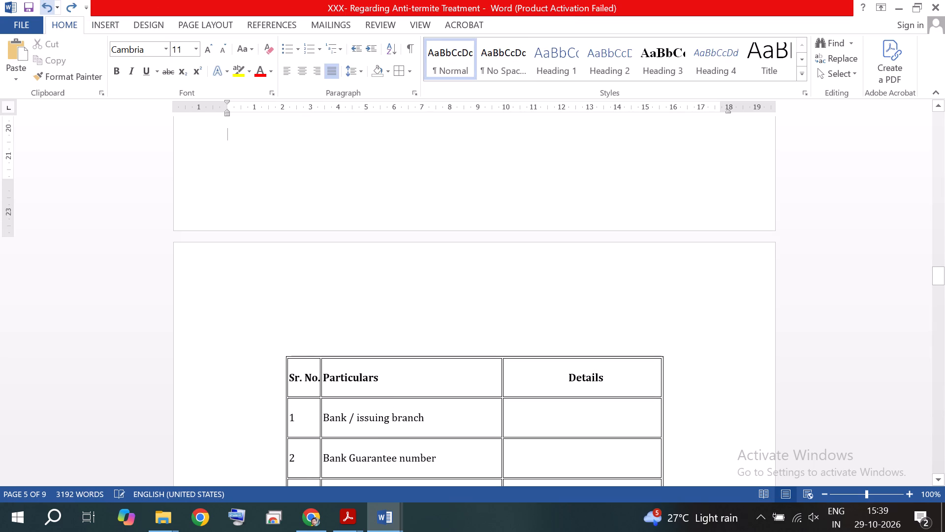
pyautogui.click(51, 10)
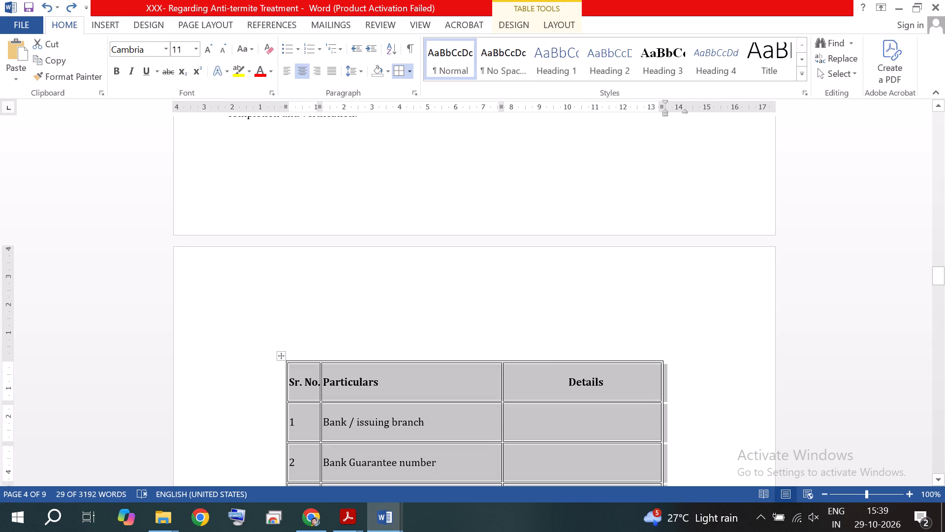
# Review the Bank Guarantee details table and the text of section 10 on additional insurance costs.
pyautogui.scroll(-2, 383, 363)
pyautogui.click(431, 333)
pyautogui.scroll(-2, 439, 328)
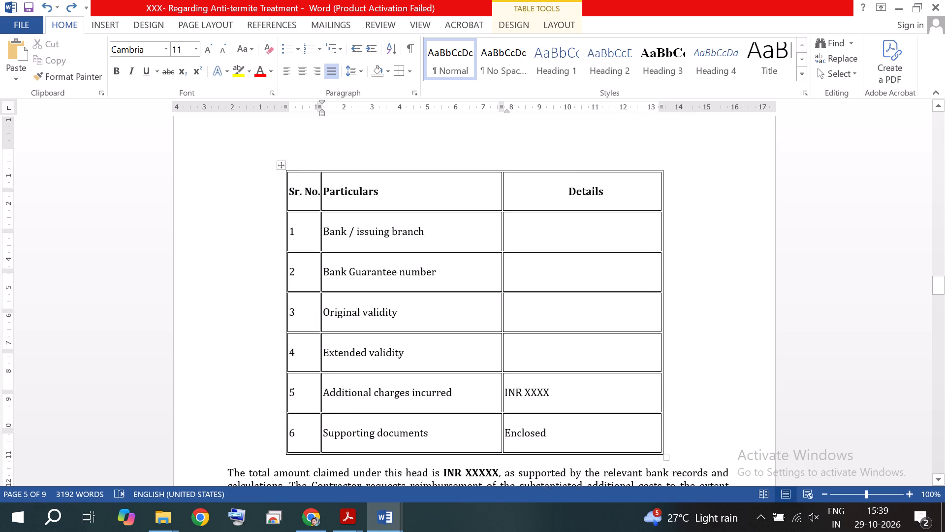
pyautogui.scroll(2, 439, 328)
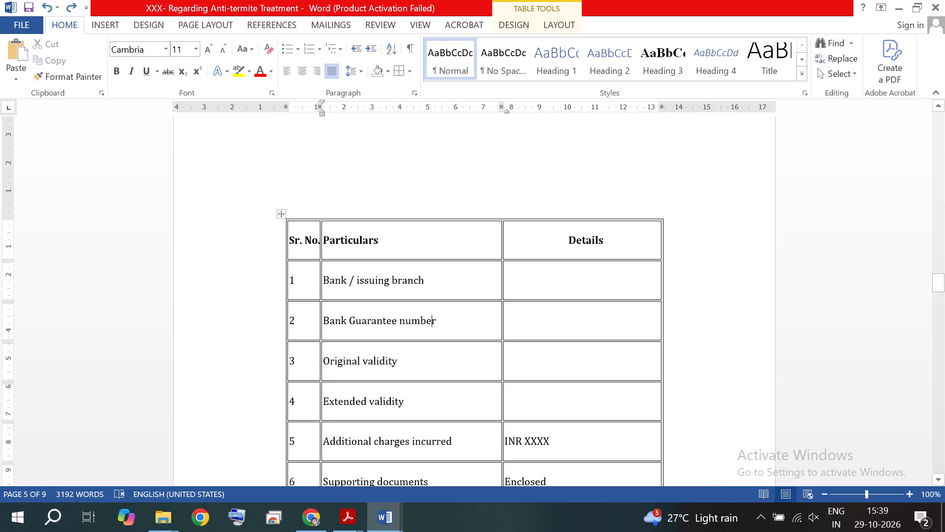
pyautogui.scroll(-2, 455, 322)
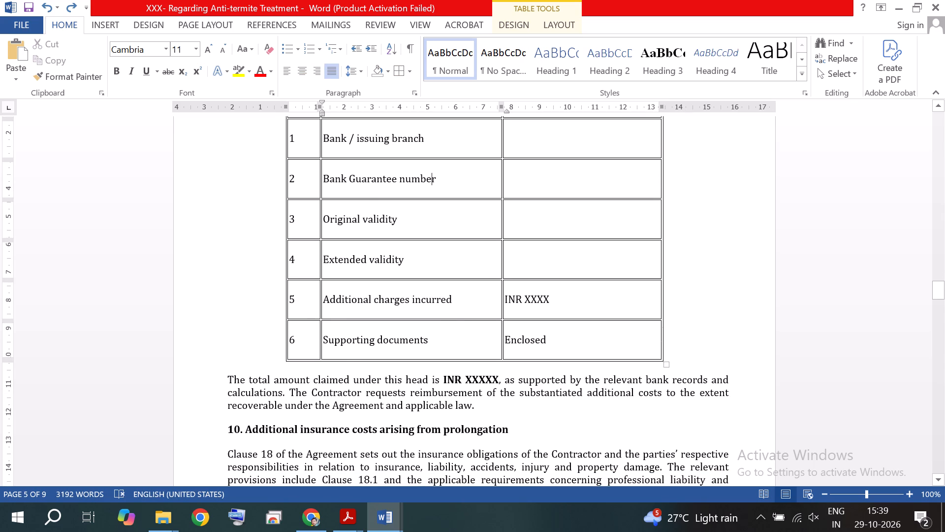
pyautogui.scroll(-2, 455, 322)
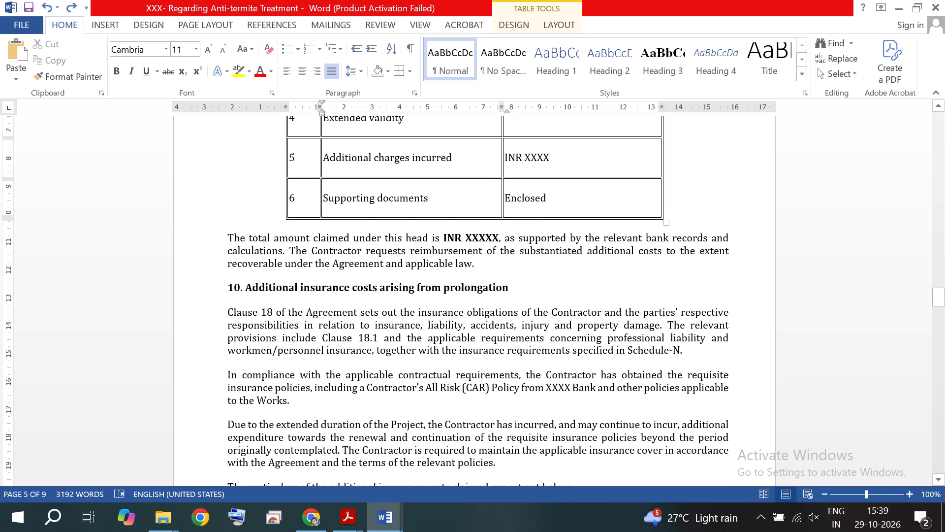
pyautogui.scroll(-1, 455, 322)
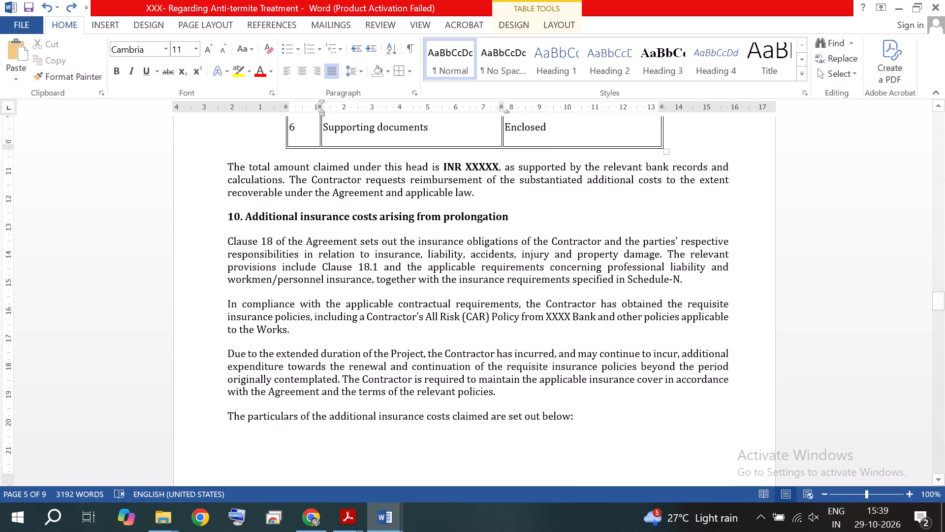
# Save the letter.
pyautogui.tripleClick(31, 7)
pyautogui.click(31, 7)
# Look through the rest of the letter from the insurance costs table in section 10 to the signatory and enclosure lines.
pyautogui.scroll(-3, 547, 330)
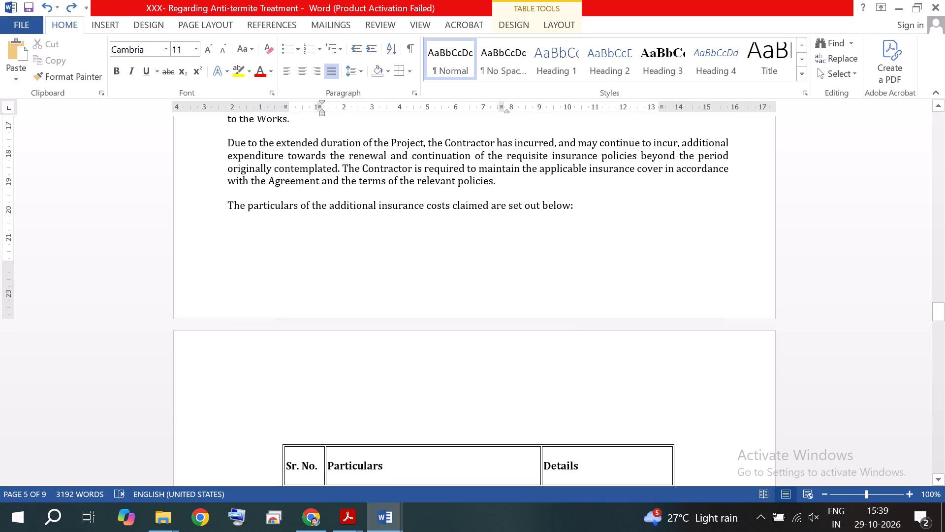
pyautogui.scroll(-6, 547, 330)
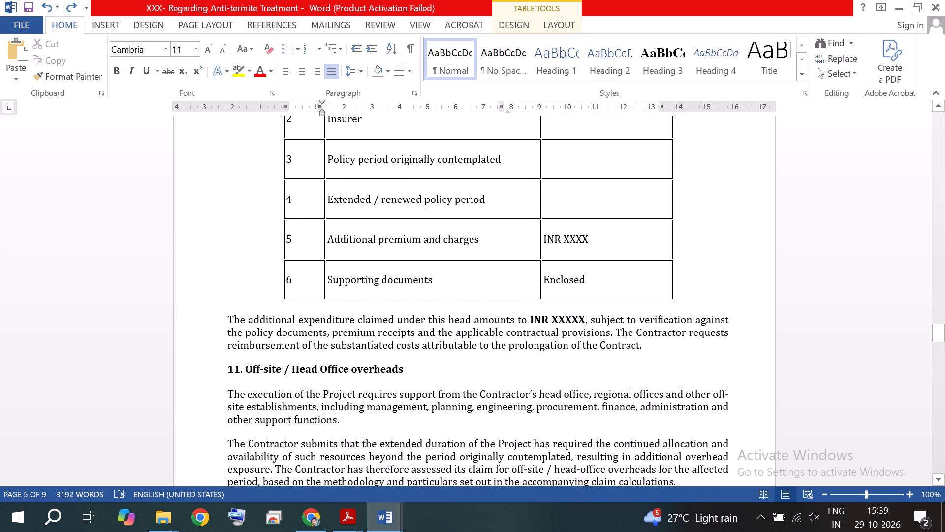
pyautogui.scroll(-5, 547, 330)
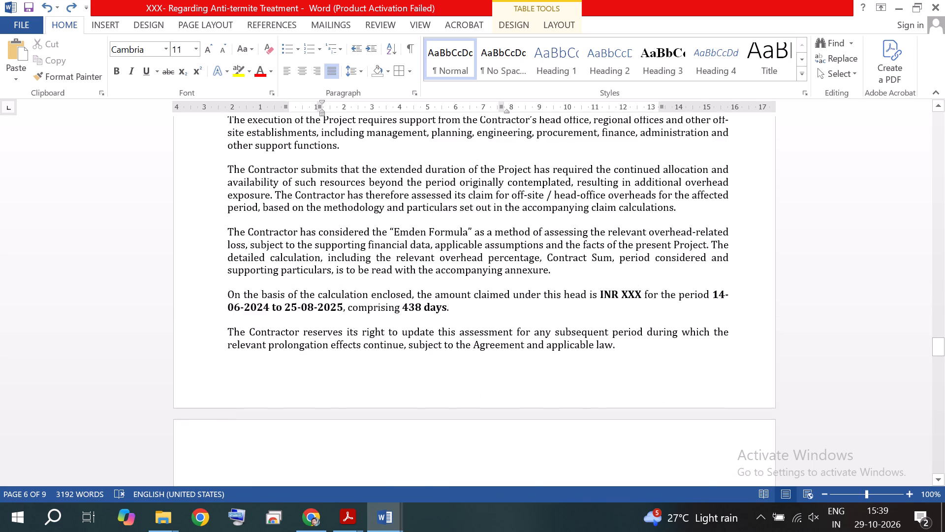
pyautogui.scroll(-2, 547, 330)
pyautogui.scroll(2, 547, 330)
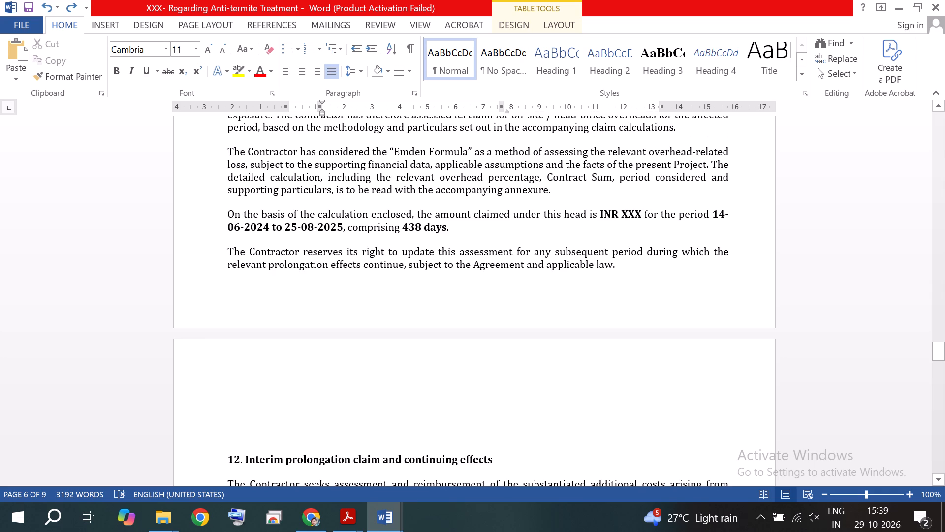
pyautogui.scroll(-4, 547, 330)
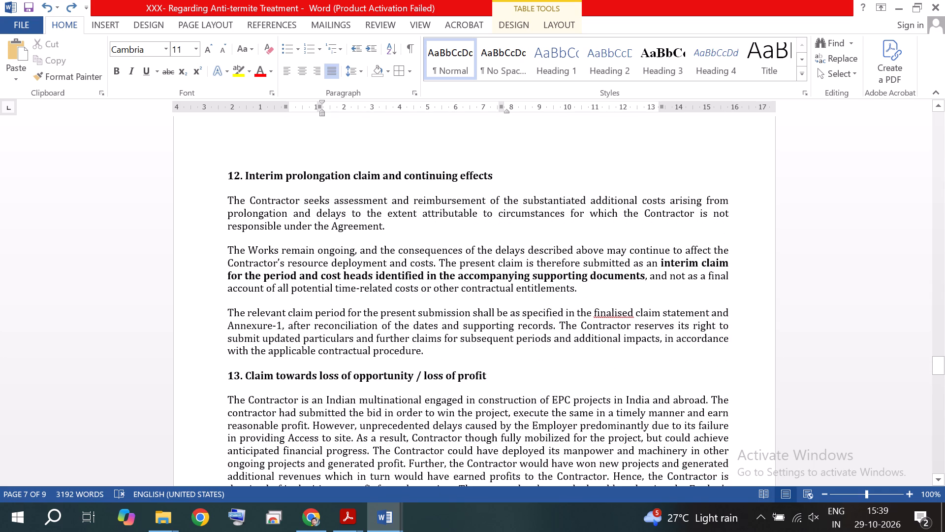
pyautogui.scroll(-4, 547, 330)
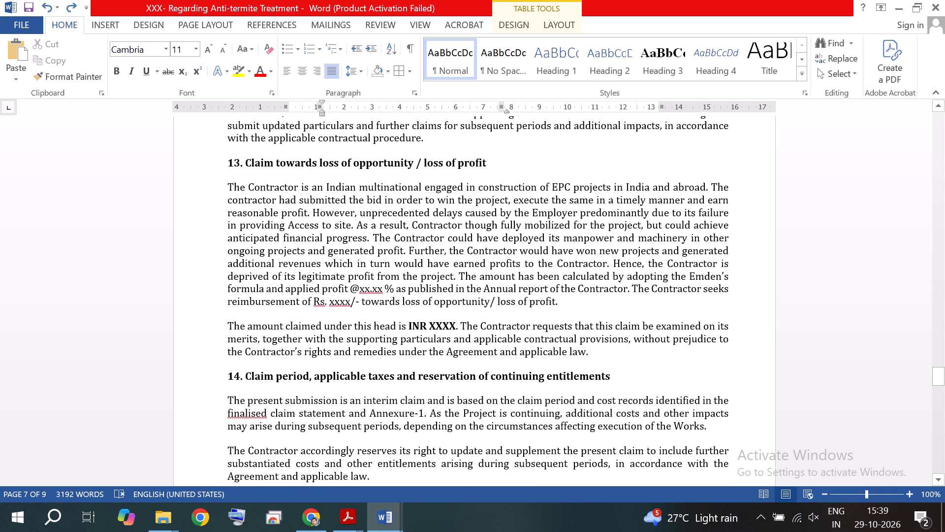
pyautogui.scroll(-8, 516, 334)
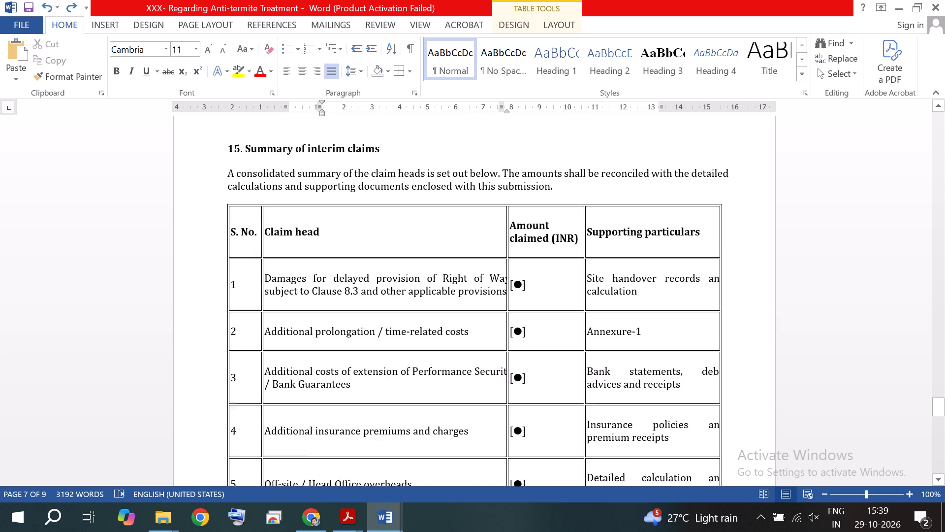
pyautogui.scroll(-10, 513, 329)
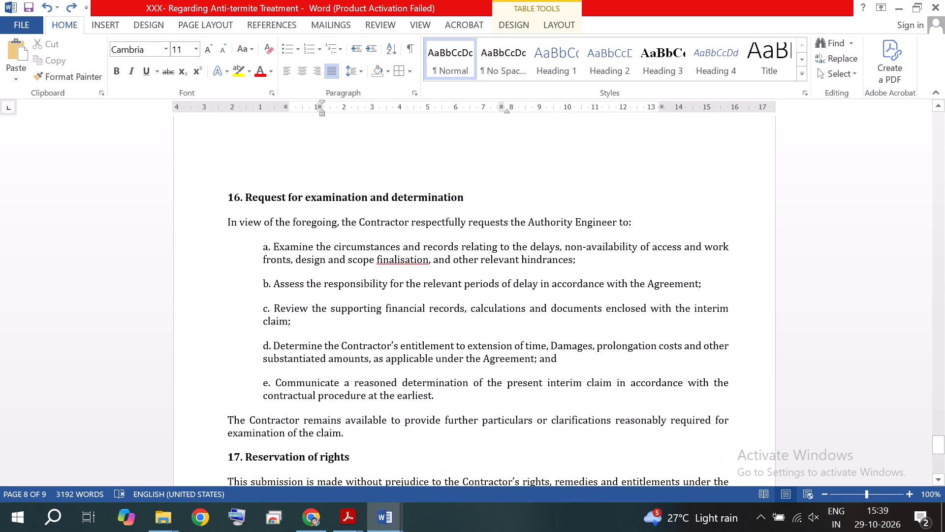
pyautogui.scroll(-7, 513, 329)
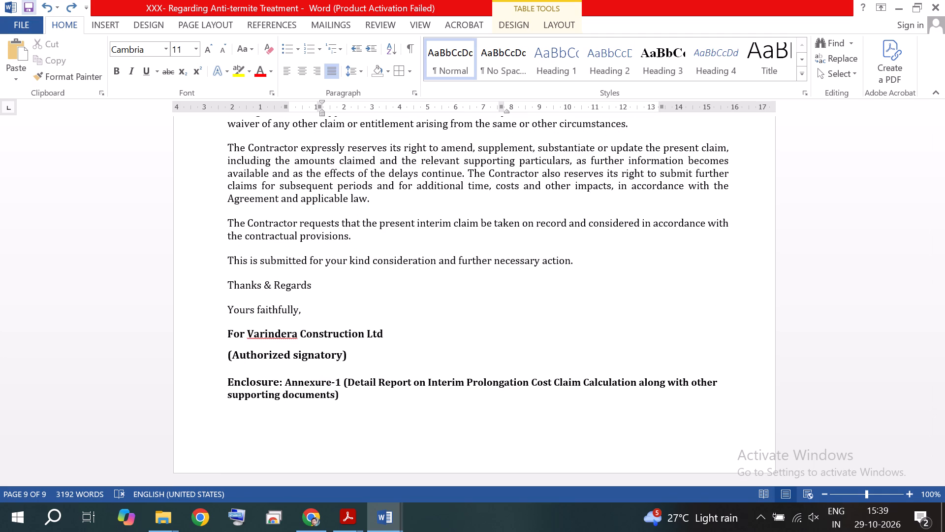
# Save the letter.
pyautogui.doubleClick(31, 9)
# Look back through the letter from the closing to the Bank Guarantee table, and recheck section 10 and its insurance details table.
pyautogui.scroll(20, 494, 213)
pyautogui.scroll(2, 494, 213)
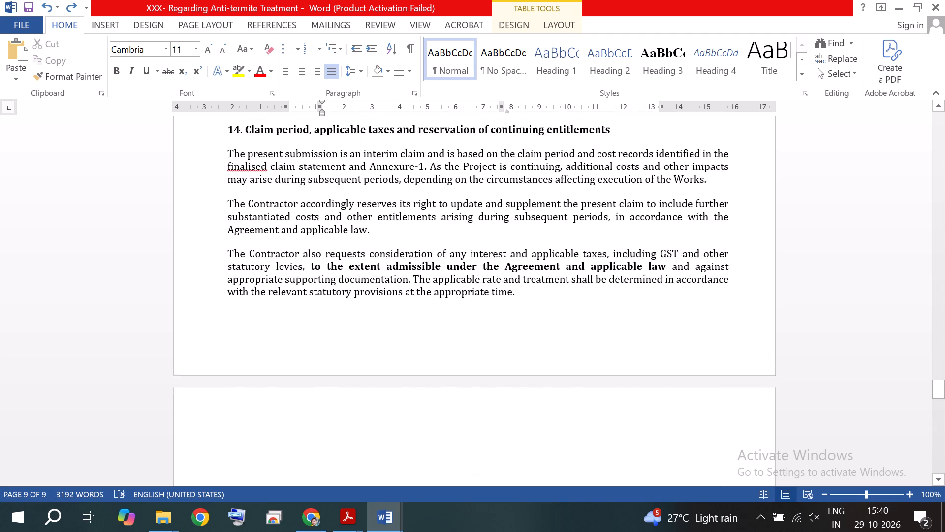
pyautogui.scroll(19, 463, 219)
pyautogui.scroll(9, 434, 221)
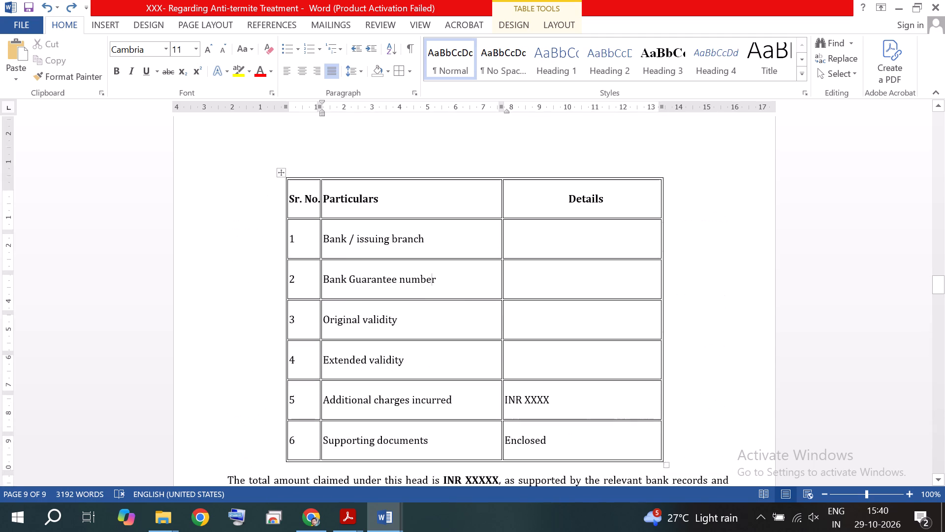
pyautogui.scroll(4, 419, 221)
pyautogui.scroll(-7, 419, 221)
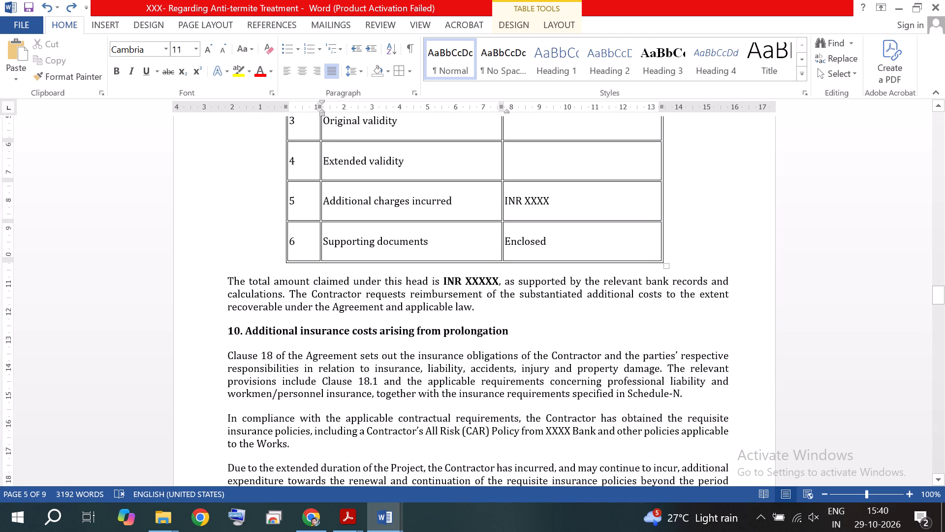
pyautogui.scroll(-7, 419, 221)
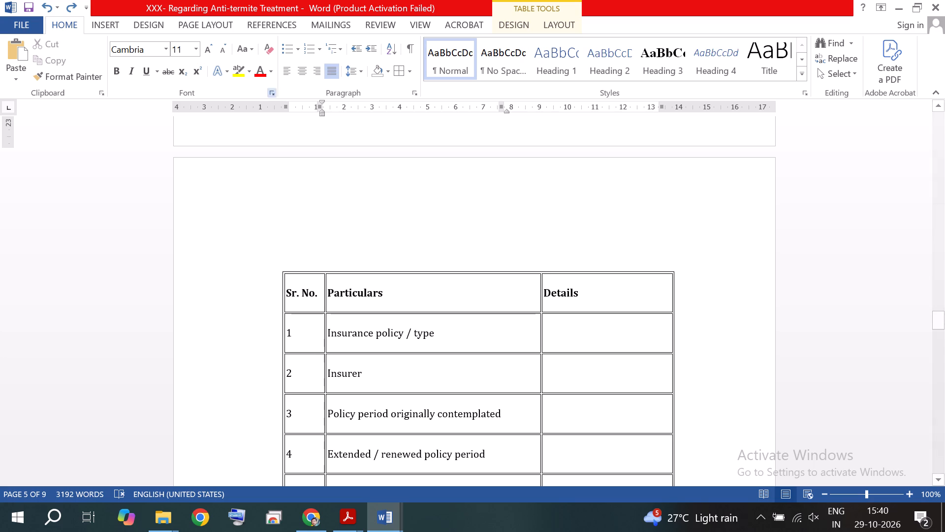
# Save the letter again after the review.
pyautogui.tripleClick(31, 5)
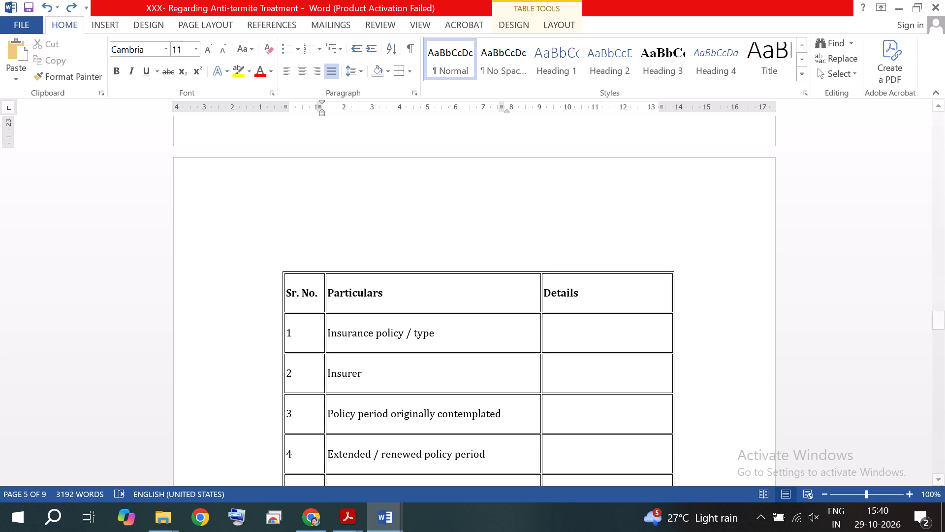
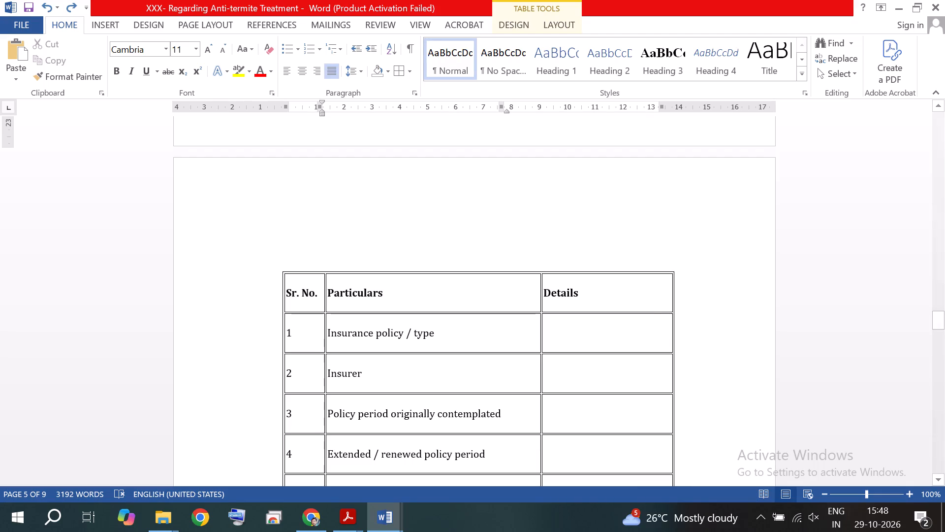
# Switch to Chrome and open WhatsApp Web in a new tab.
pyautogui.click(315, 518)
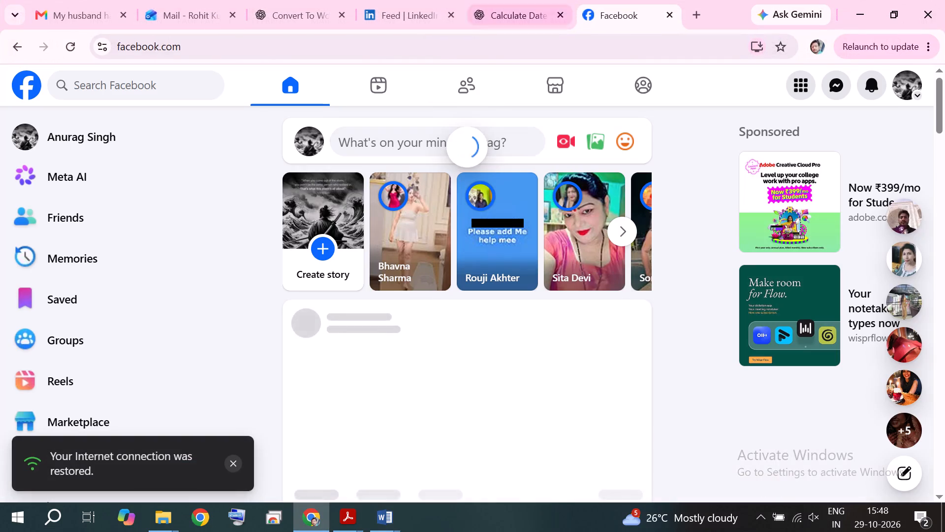
pyautogui.click(512, 0)
pyautogui.click(598, 0)
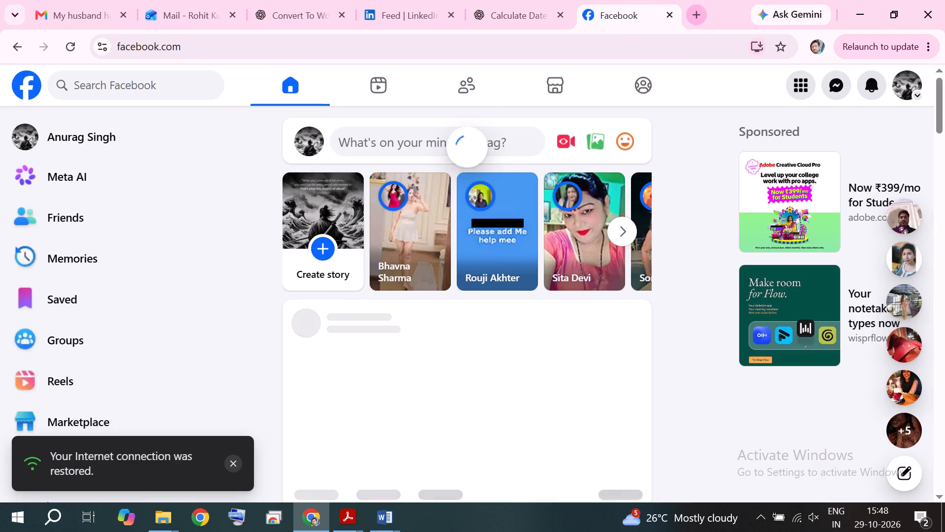
pyautogui.click(706, 10)
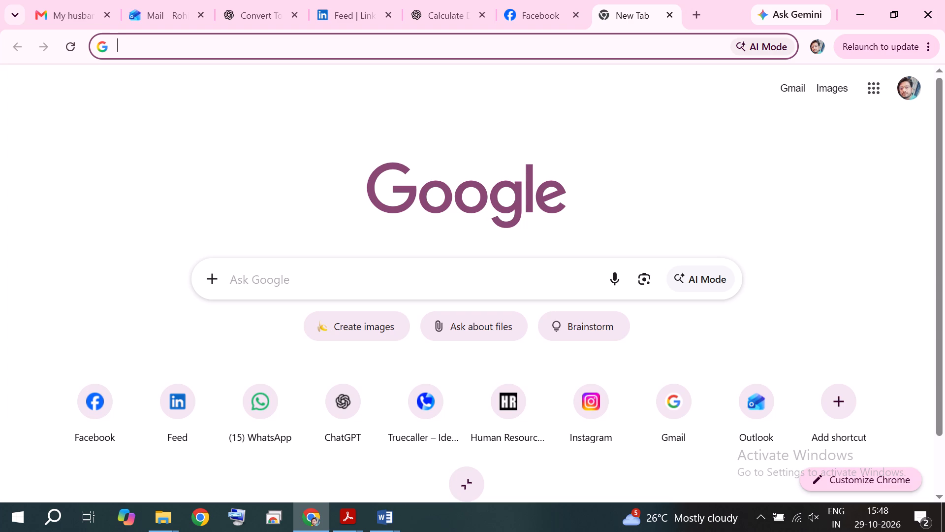
pyautogui.click(258, 408)
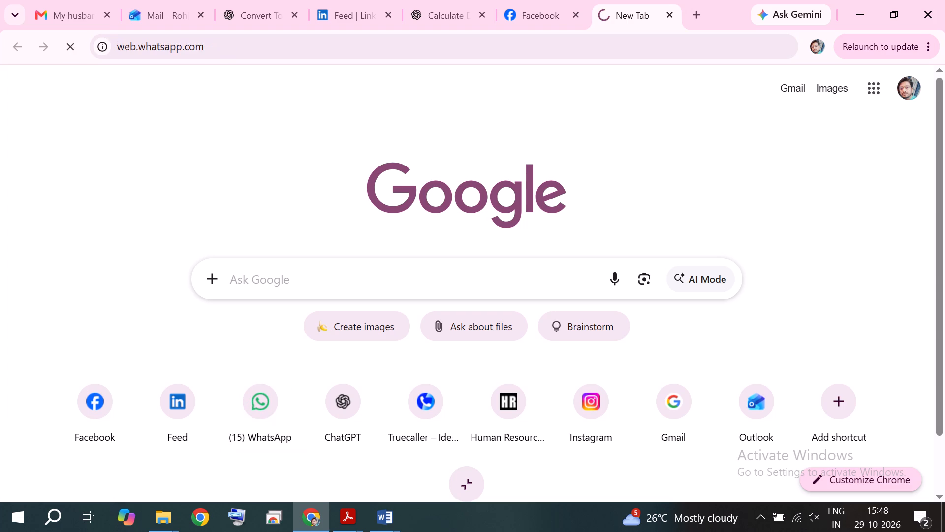